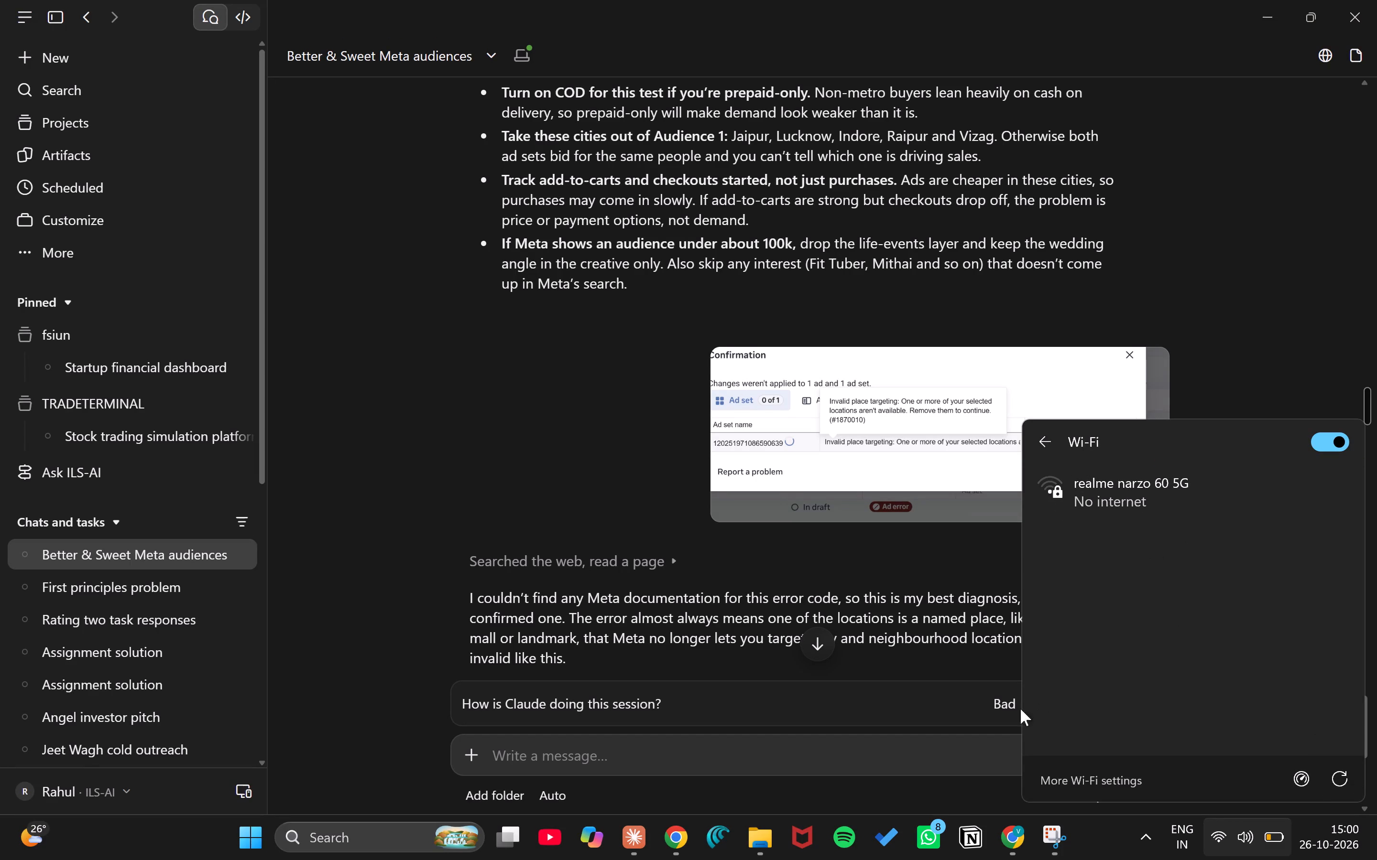
Switch to Chrome and reload the BETTER and Sweet ad account in Ads Manager, dismissing the Confirmation dialog about unapplied changes.
{"action": "left_click", "coordinate": [681, 834]}
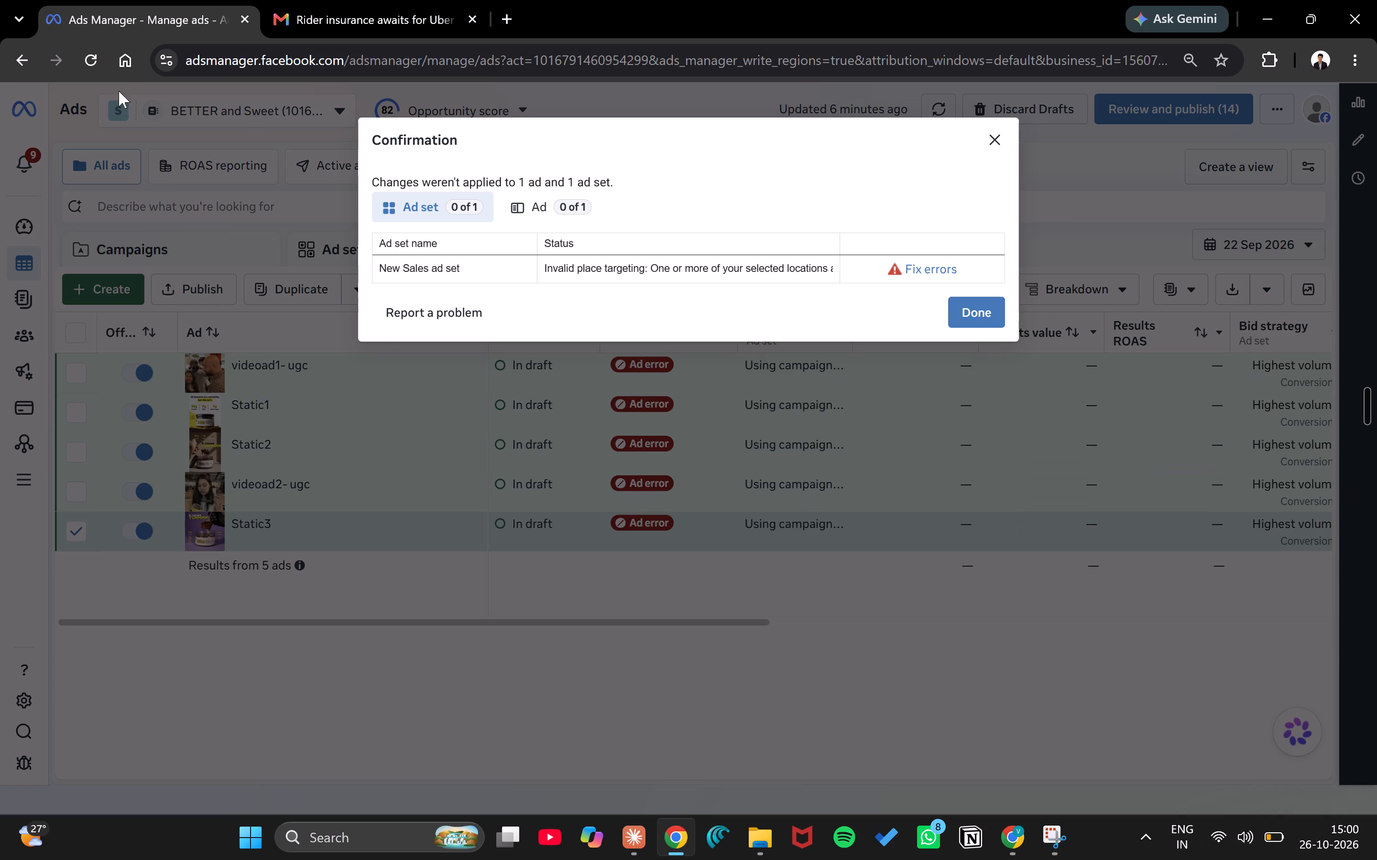
{"action": "left_click", "coordinate": [86, 70]}
{"action": "left_click", "coordinate": [990, 137]}
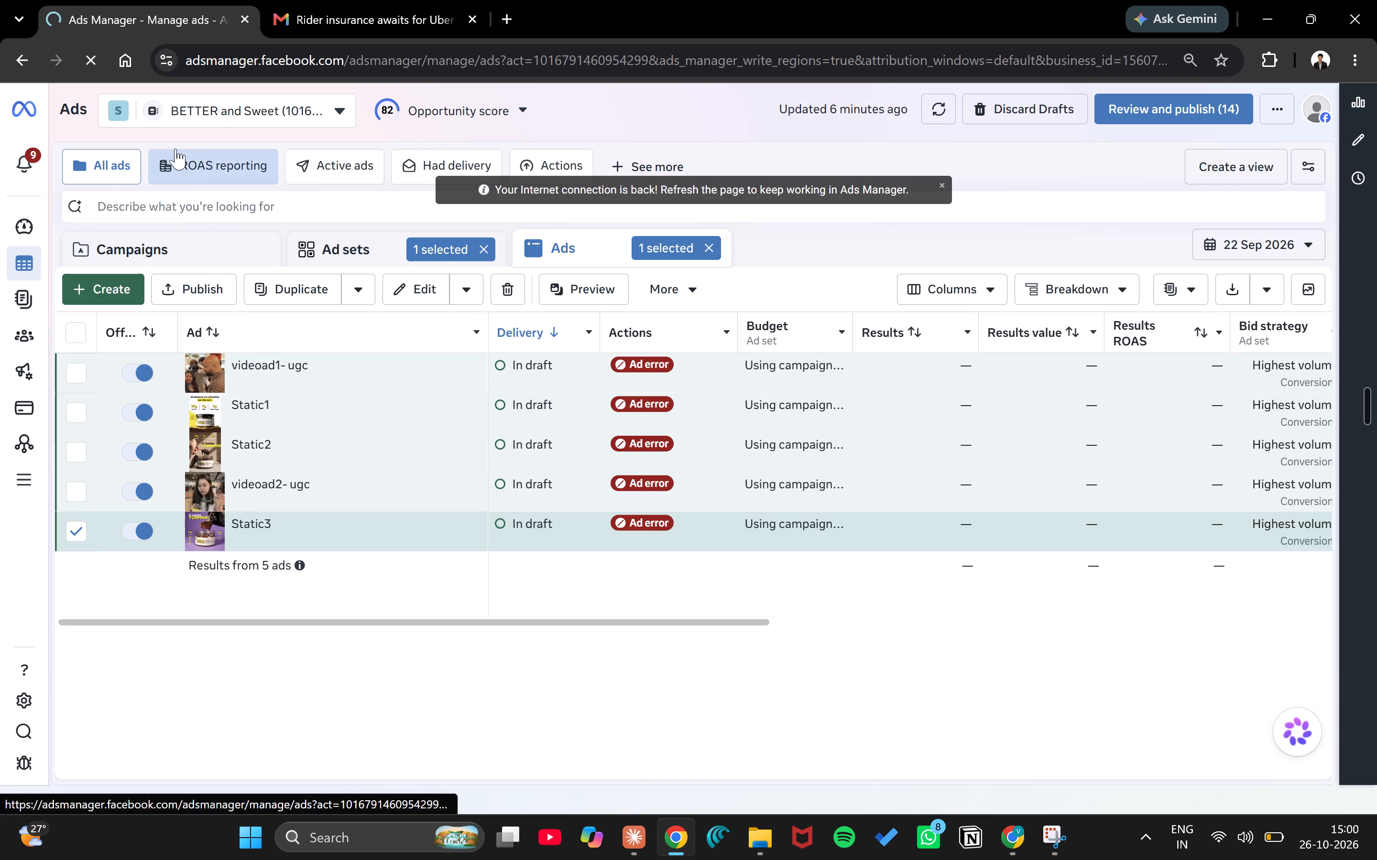
{"action": "left_click", "coordinate": [30, 262]}
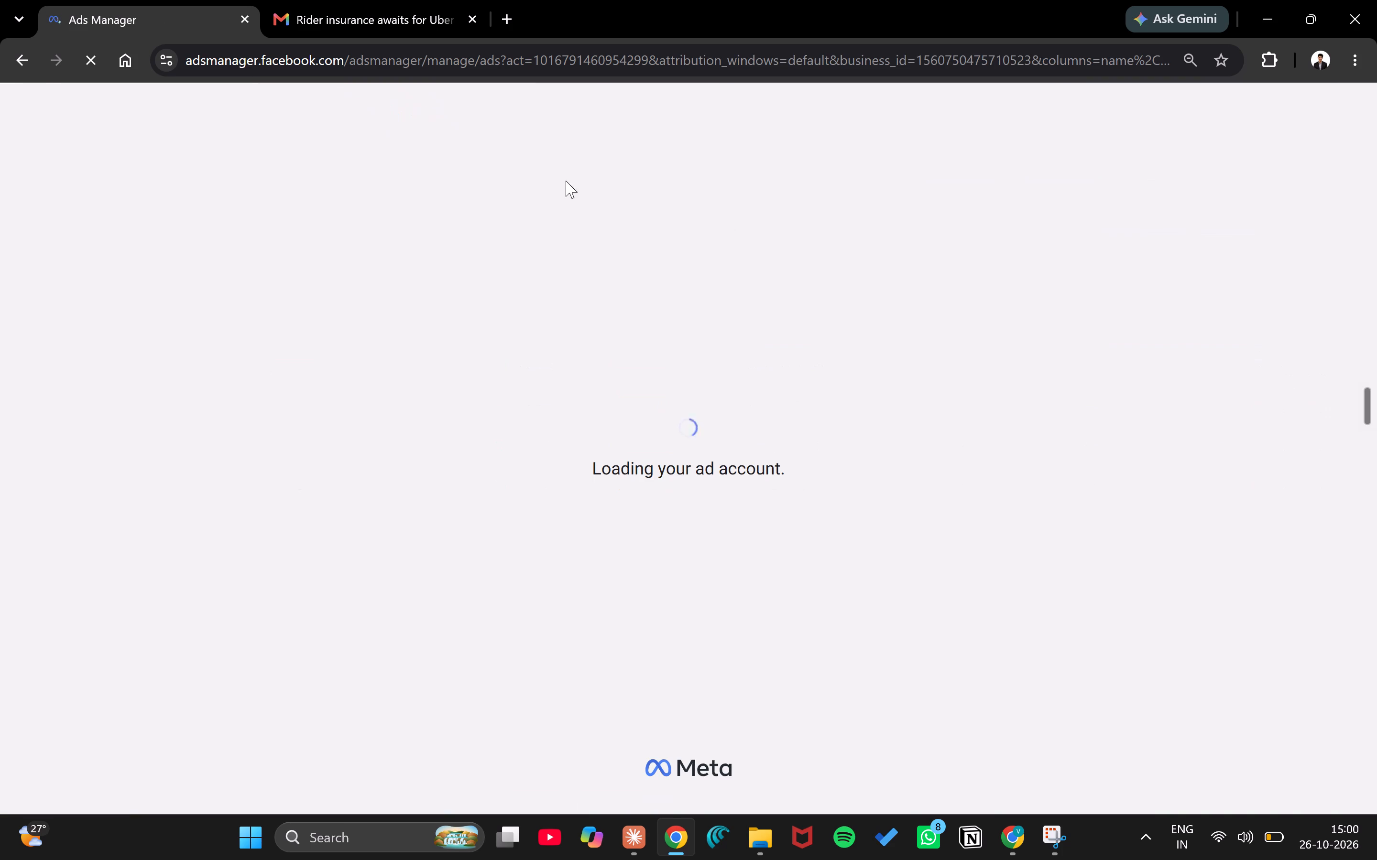
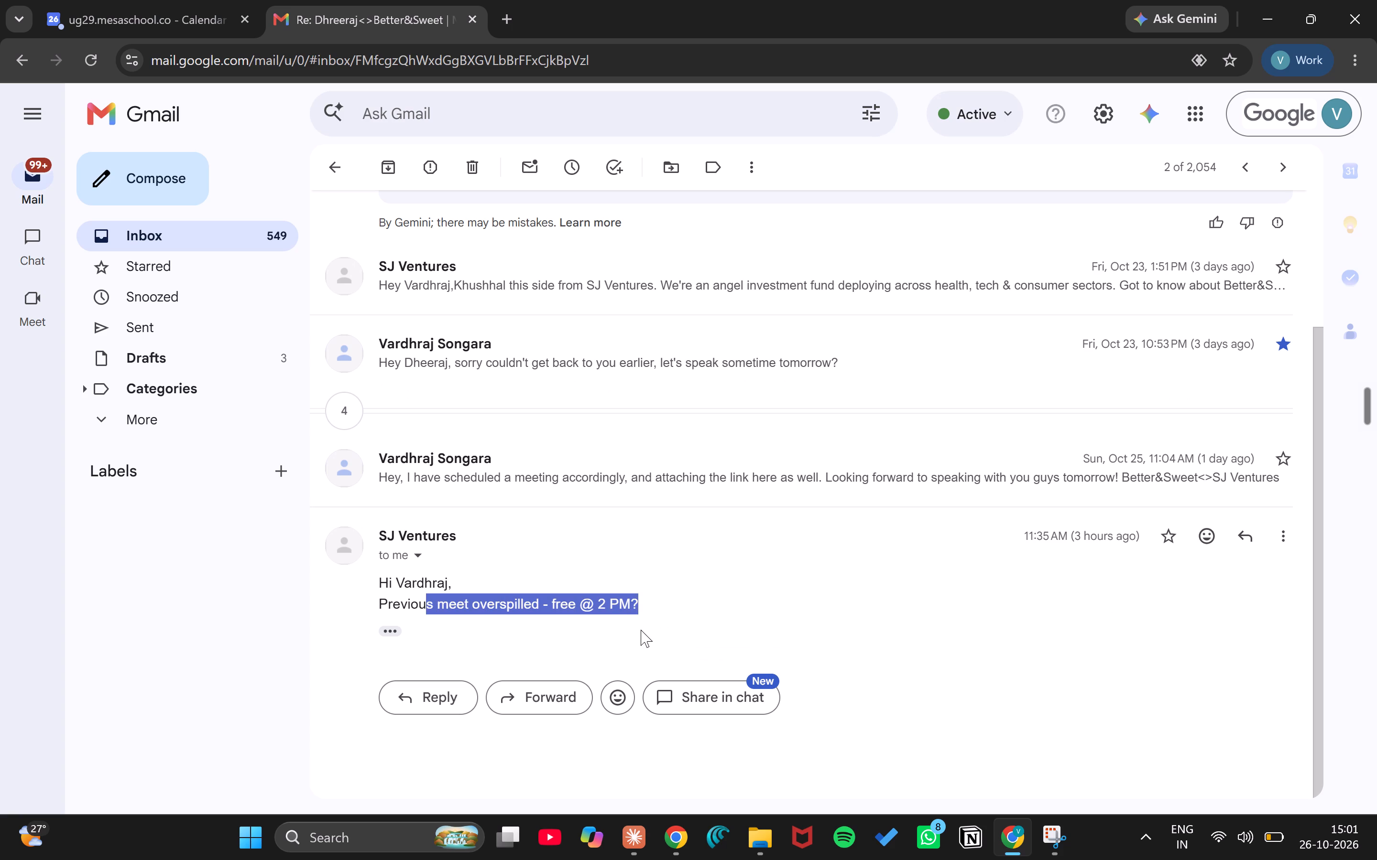
Start a reply to SJ Ventures' latest message, which asks about moving the meeting to 2 PM.
{"action": "left_click", "coordinate": [640, 629]}
{"action": "left_click", "coordinate": [430, 686]}
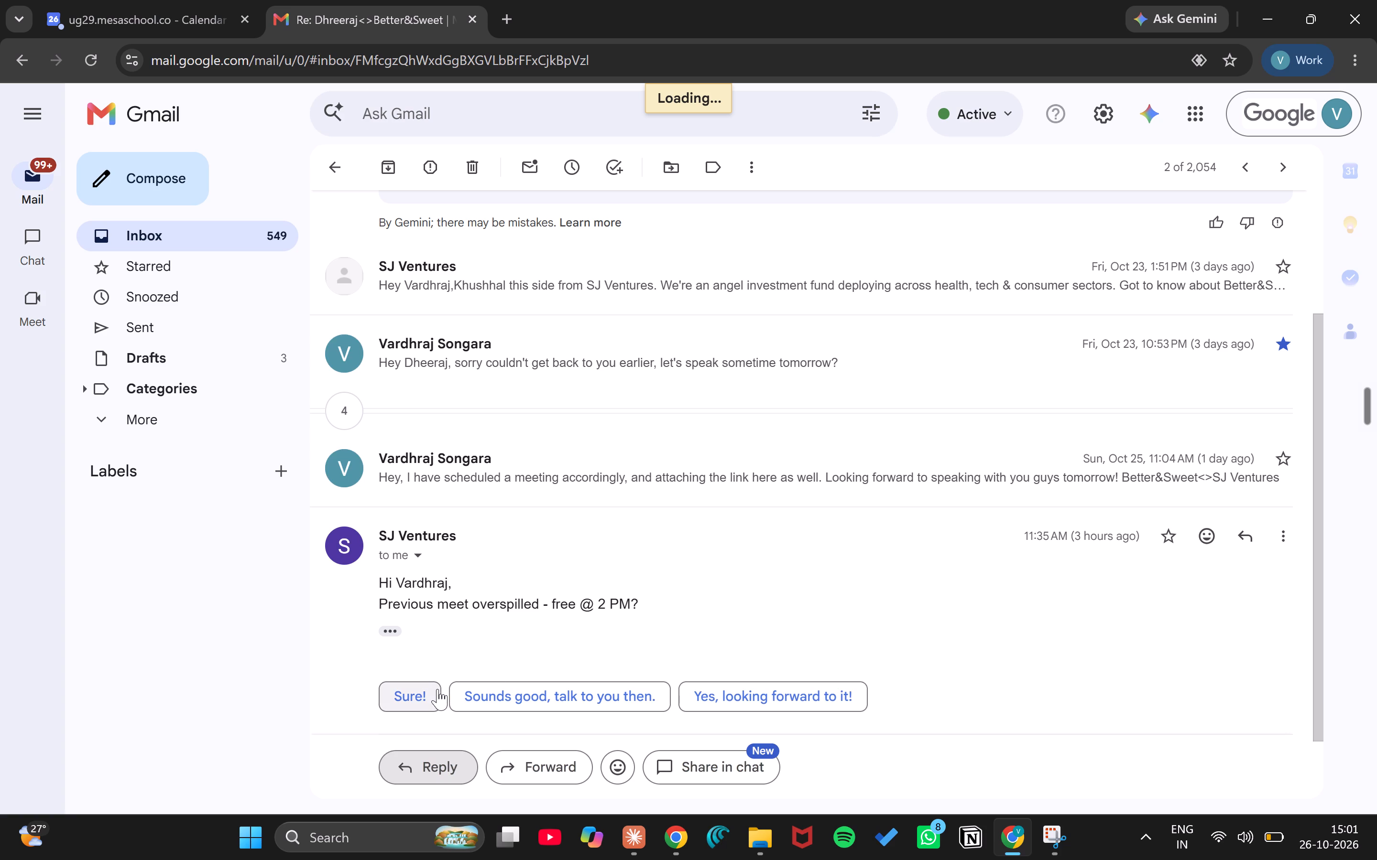
{"action": "scroll", "coordinate": [495, 640], "scroll_direction": "down", "scroll_amount": 3}
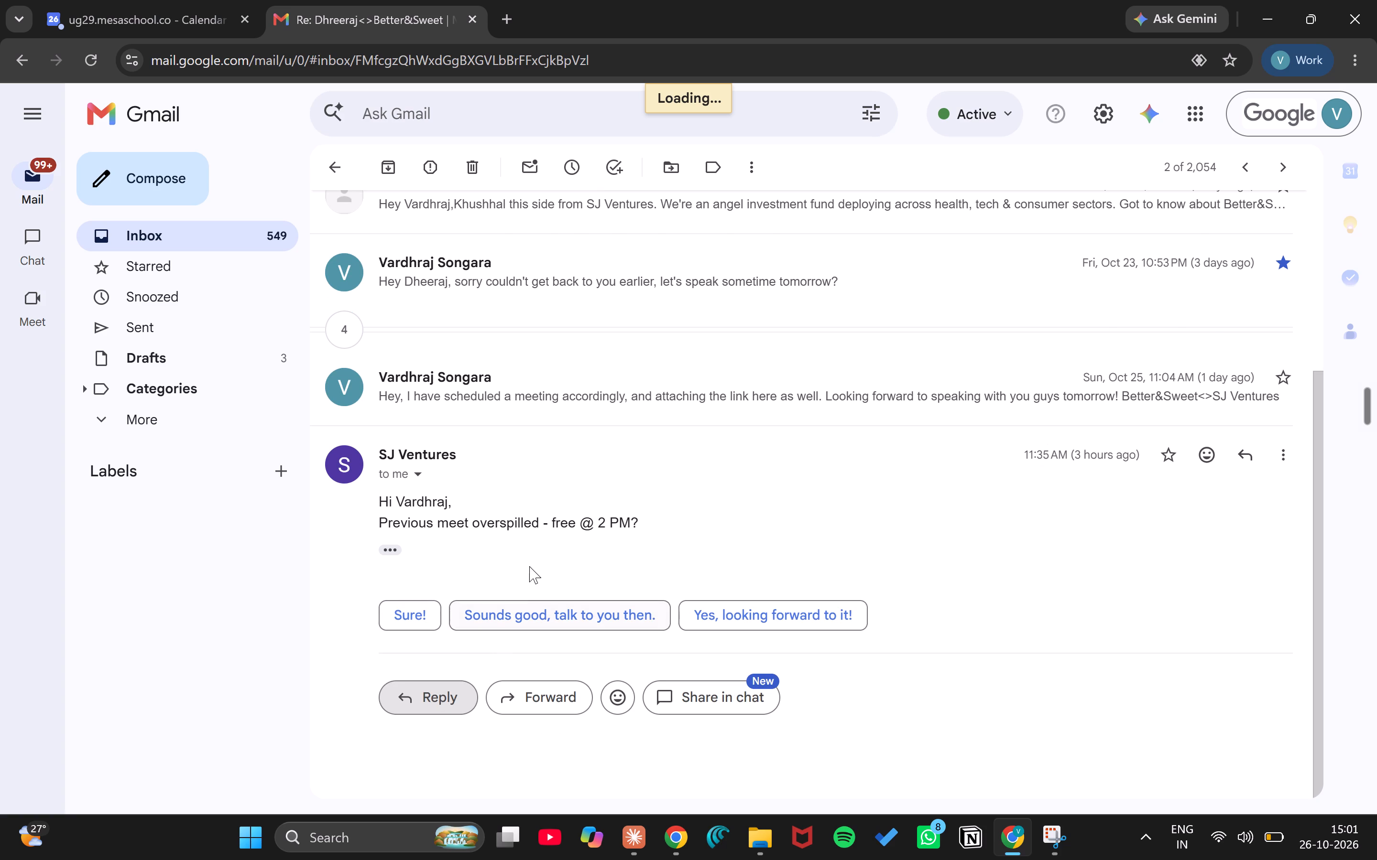
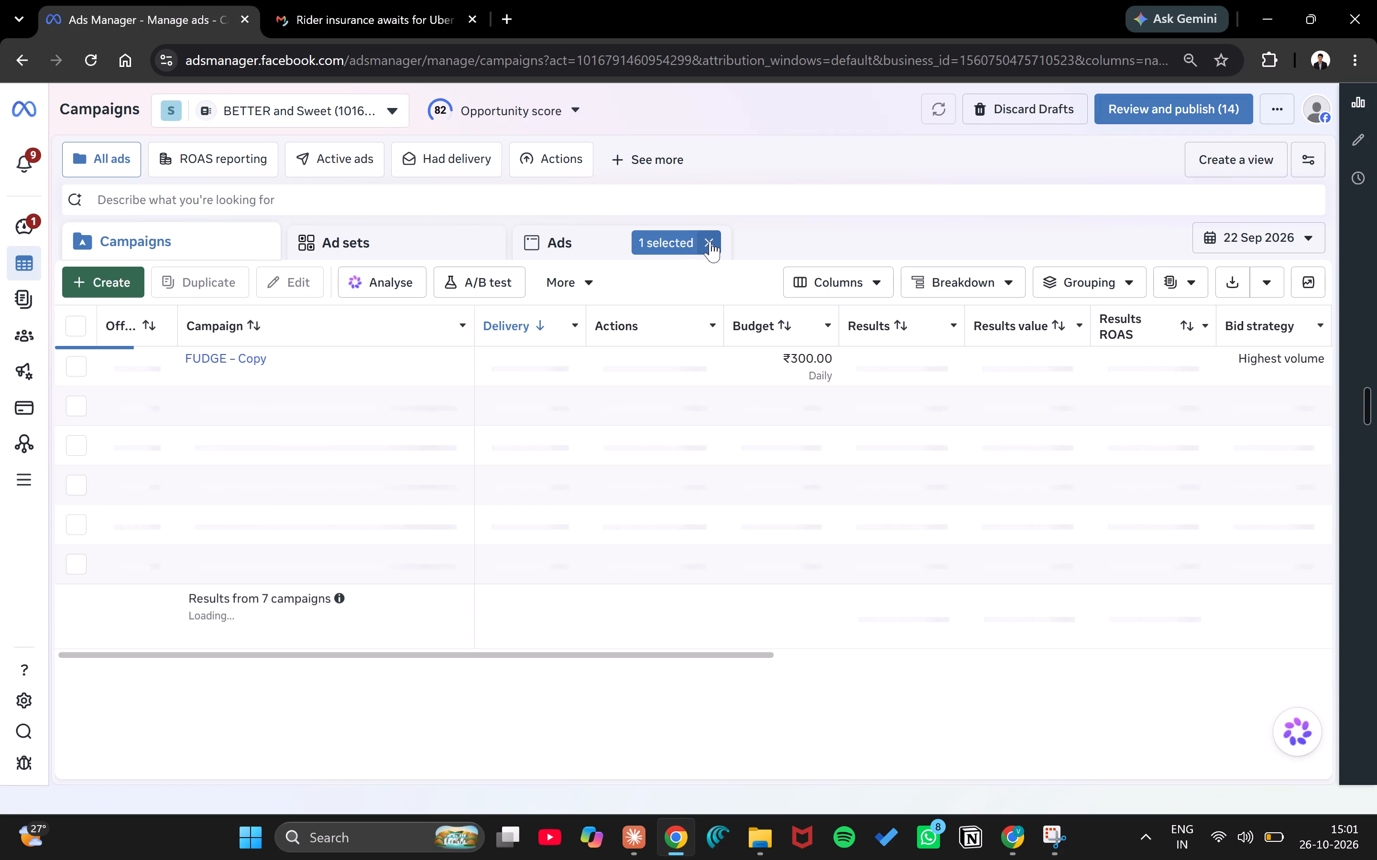
Clear the ad selection and delete the "FUDGE – Copy" campaign that has no ads.
{"action": "left_click", "coordinate": [710, 241]}
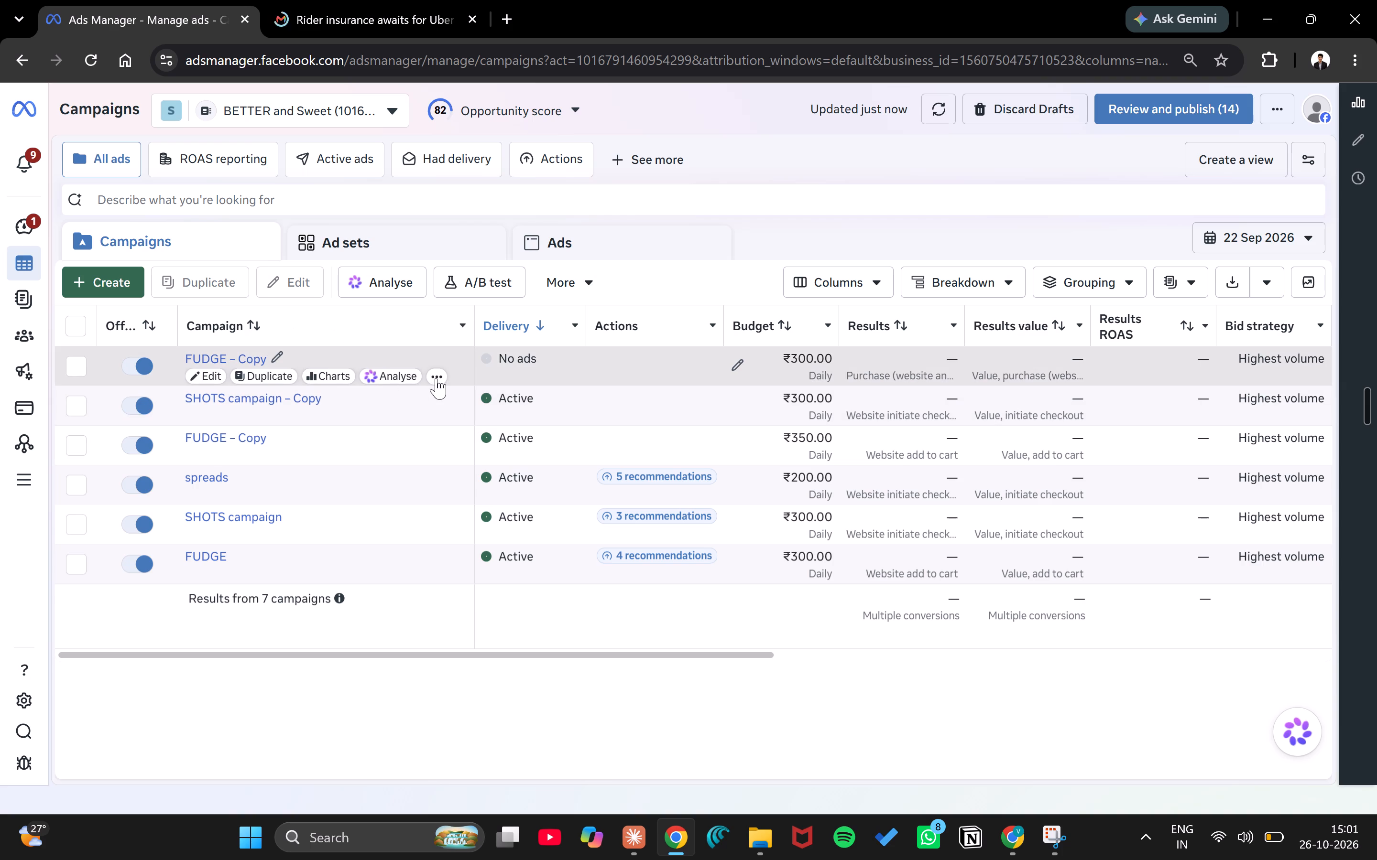
{"action": "left_click", "coordinate": [436, 378]}
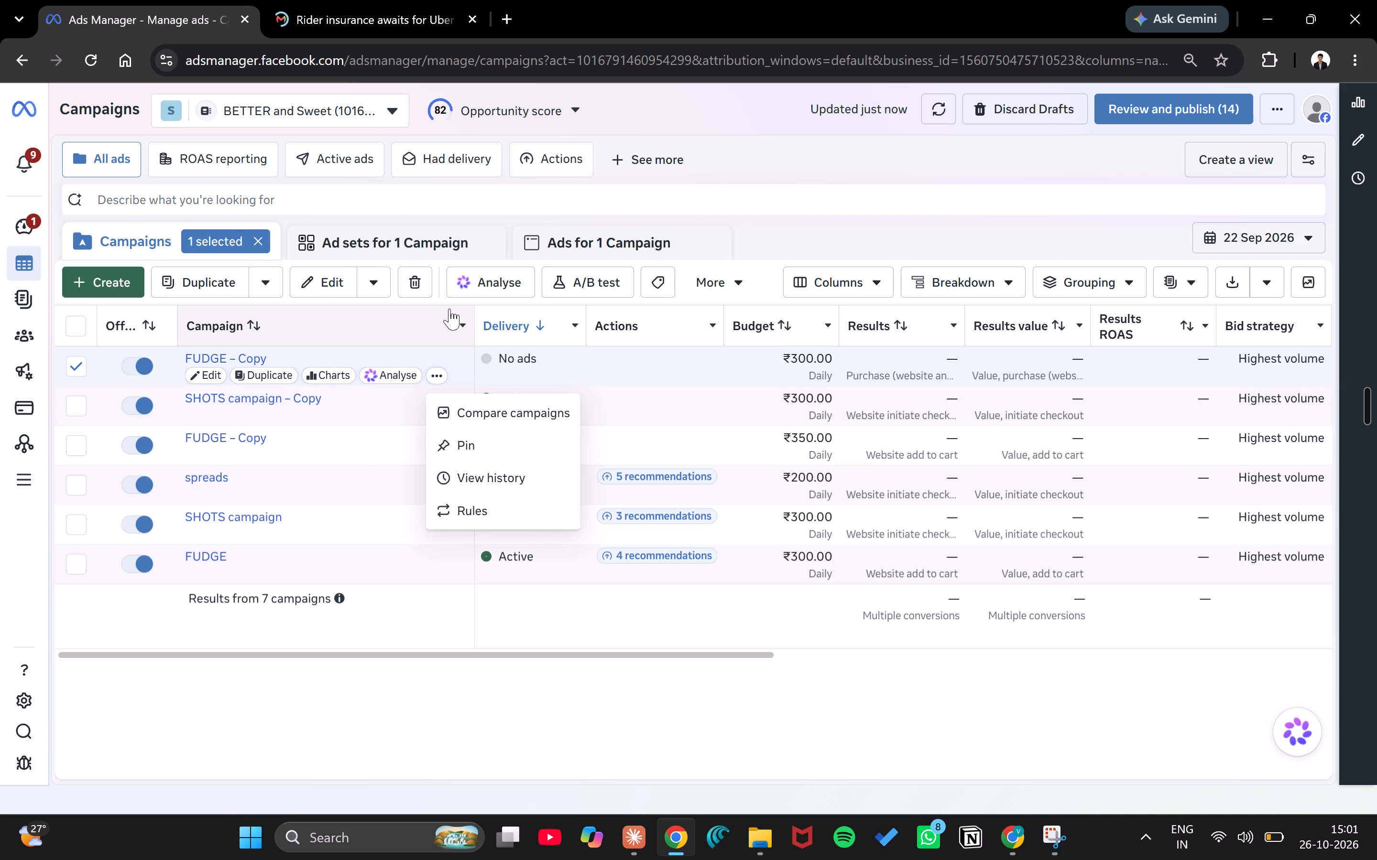
{"action": "left_click", "coordinate": [420, 277]}
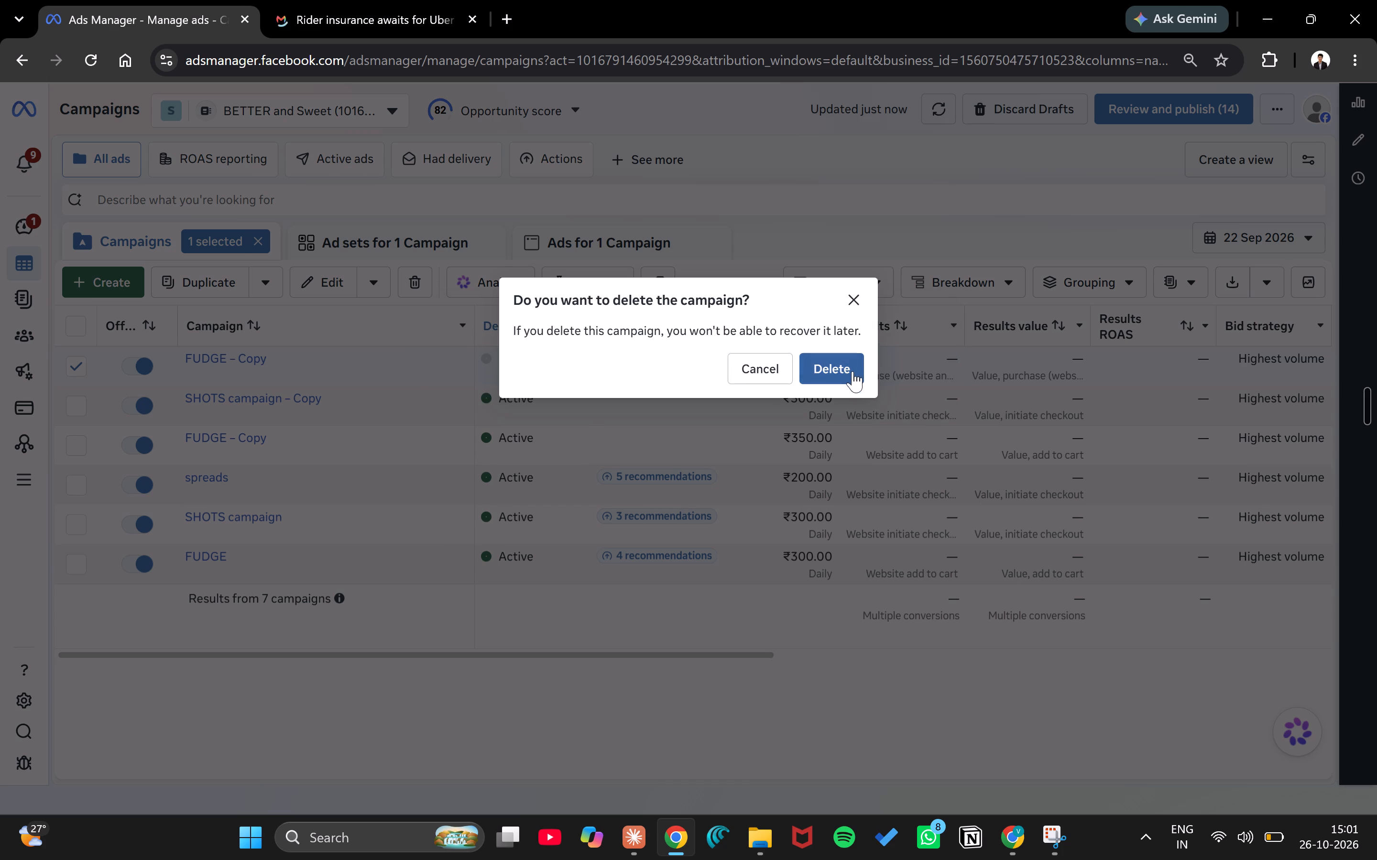
{"action": "left_click", "coordinate": [852, 371]}
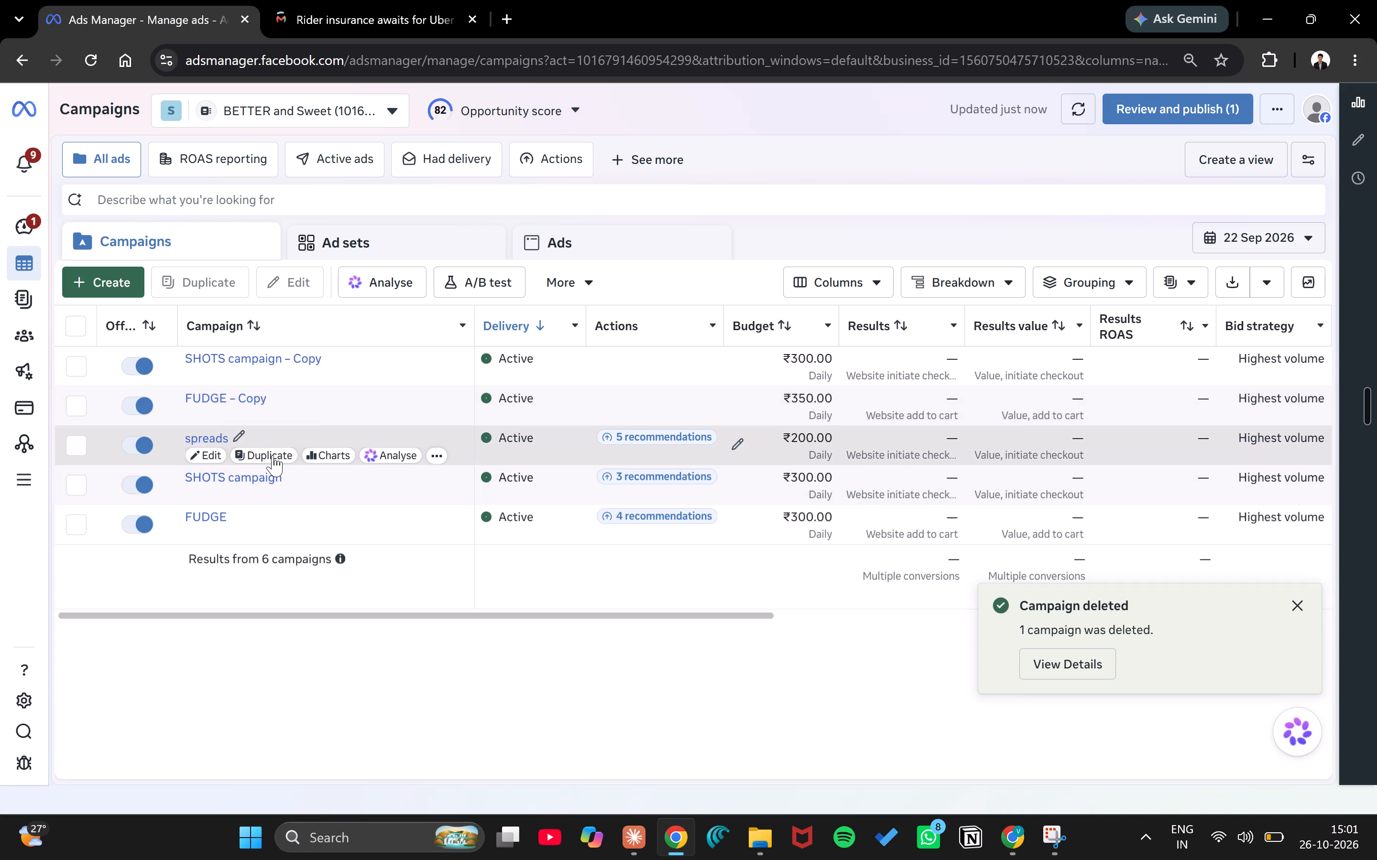
Duplicate the "spreads" campaign as one copy, keeping existing reactions, comments and shares on the new ads.
{"action": "left_click", "coordinate": [272, 455]}
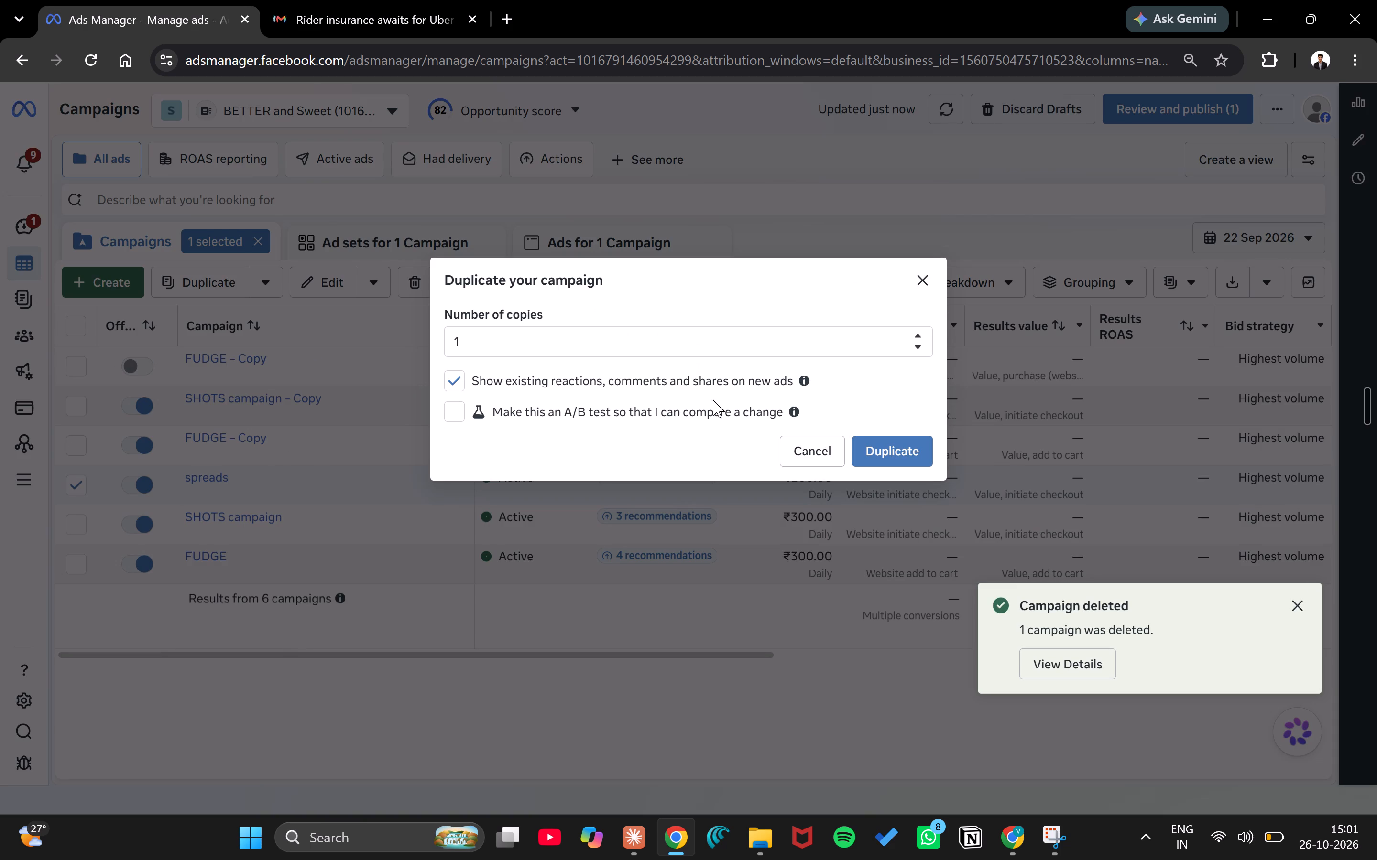
{"action": "left_click", "coordinate": [882, 442]}
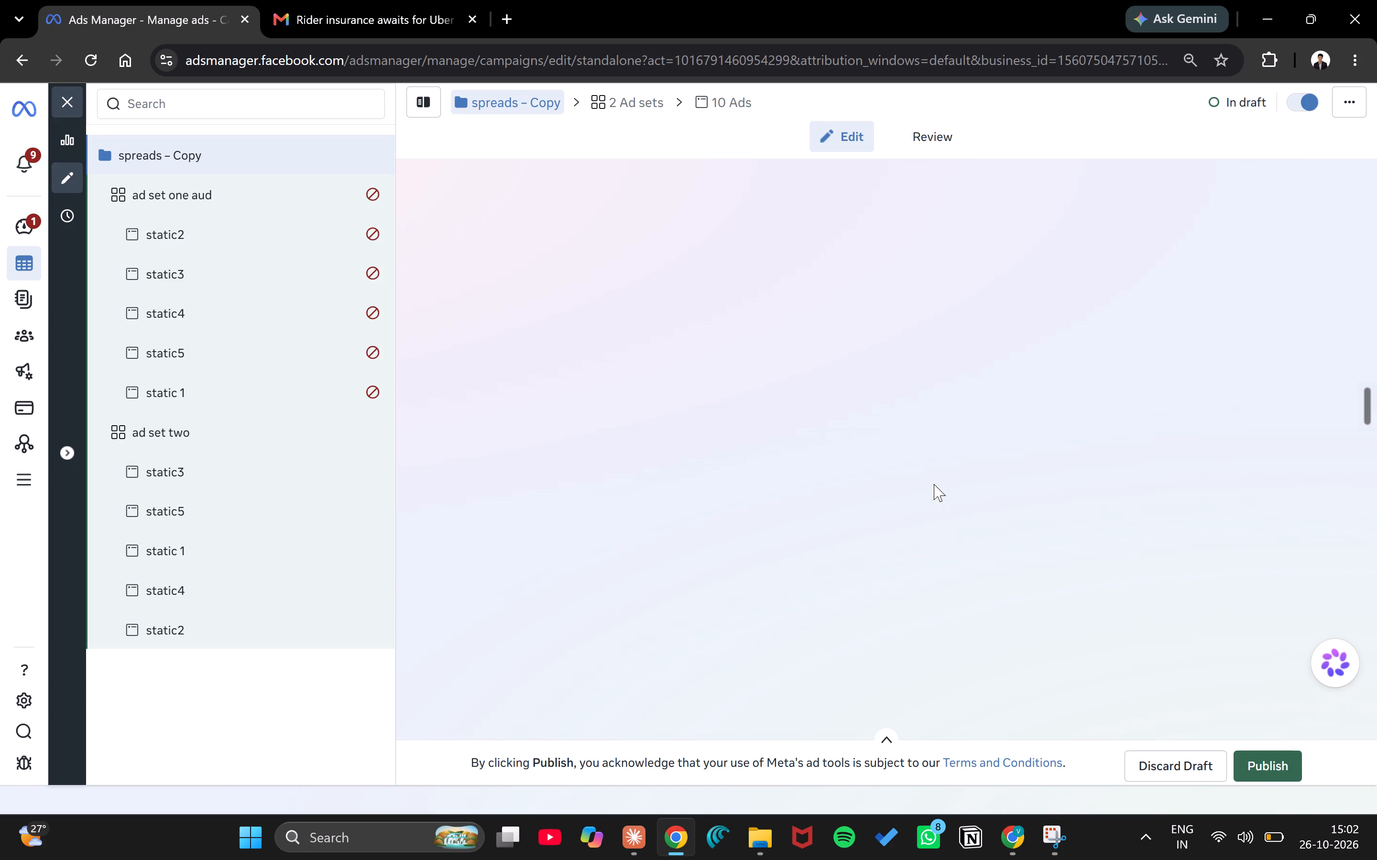
In "ad set one aud" of the spreads copy, replace the saved audience with "pmaudset1".
{"action": "left_click", "coordinate": [247, 194]}
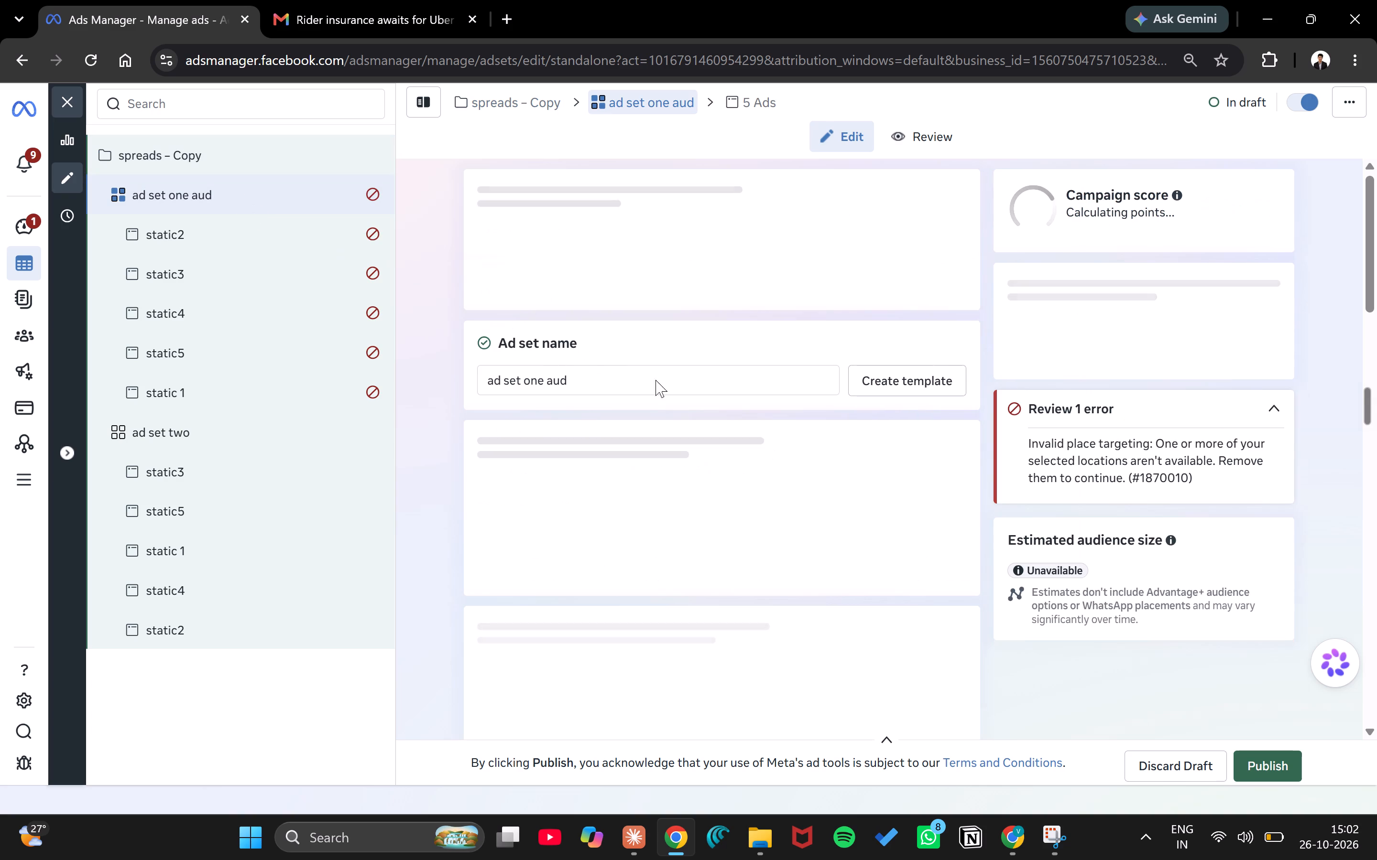
{"action": "scroll", "coordinate": [682, 394], "scroll_direction": "down", "scroll_amount": 7}
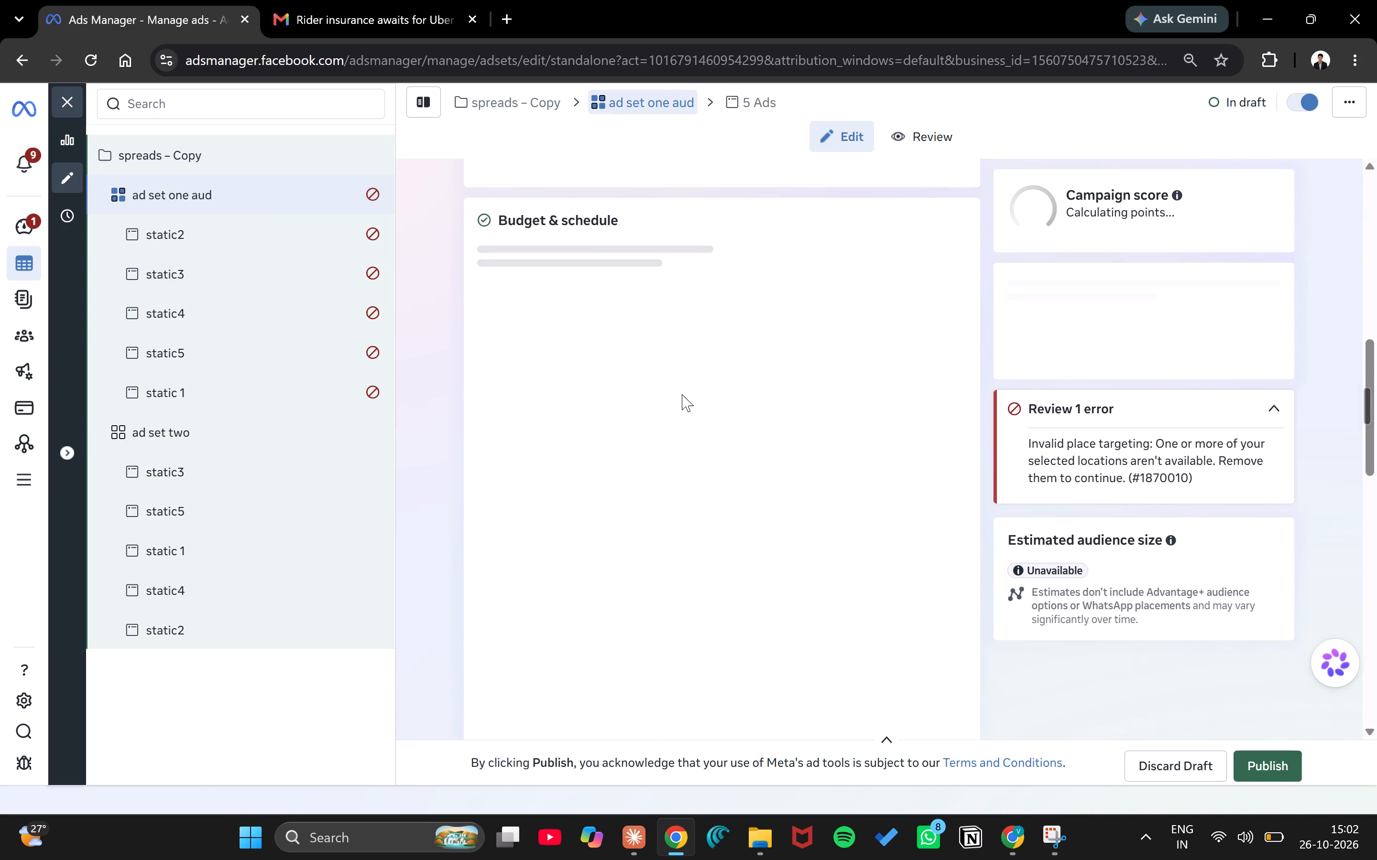
{"action": "scroll", "coordinate": [682, 394], "scroll_direction": "down", "scroll_amount": 4}
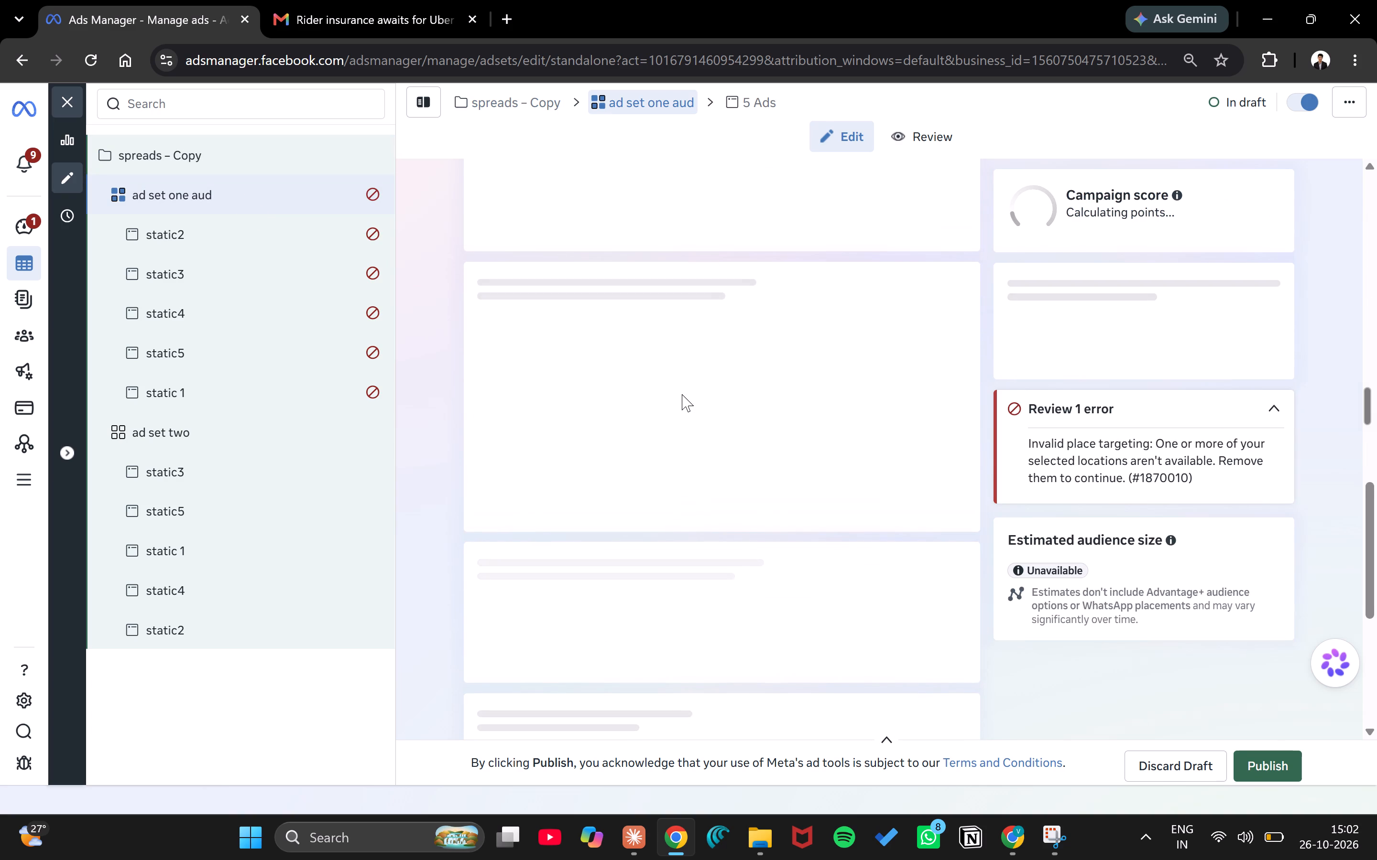
{"action": "scroll", "coordinate": [682, 394], "scroll_direction": "up", "scroll_amount": 2}
{"action": "scroll", "coordinate": [682, 394], "scroll_direction": "down", "scroll_amount": 1}
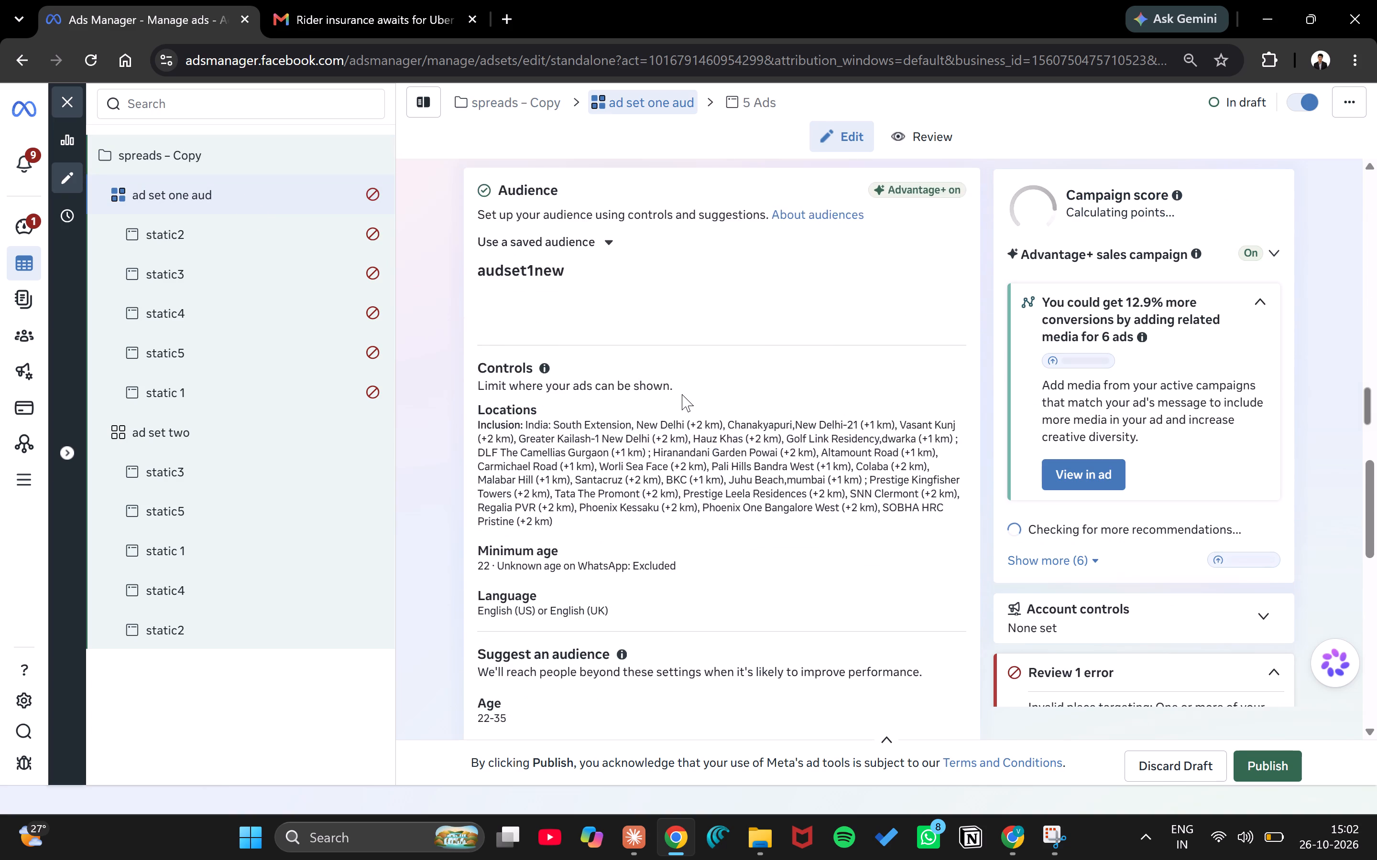
{"action": "scroll", "coordinate": [682, 394], "scroll_direction": "down", "scroll_amount": 1}
{"action": "scroll", "coordinate": [588, 337], "scroll_direction": "up", "scroll_amount": 1}
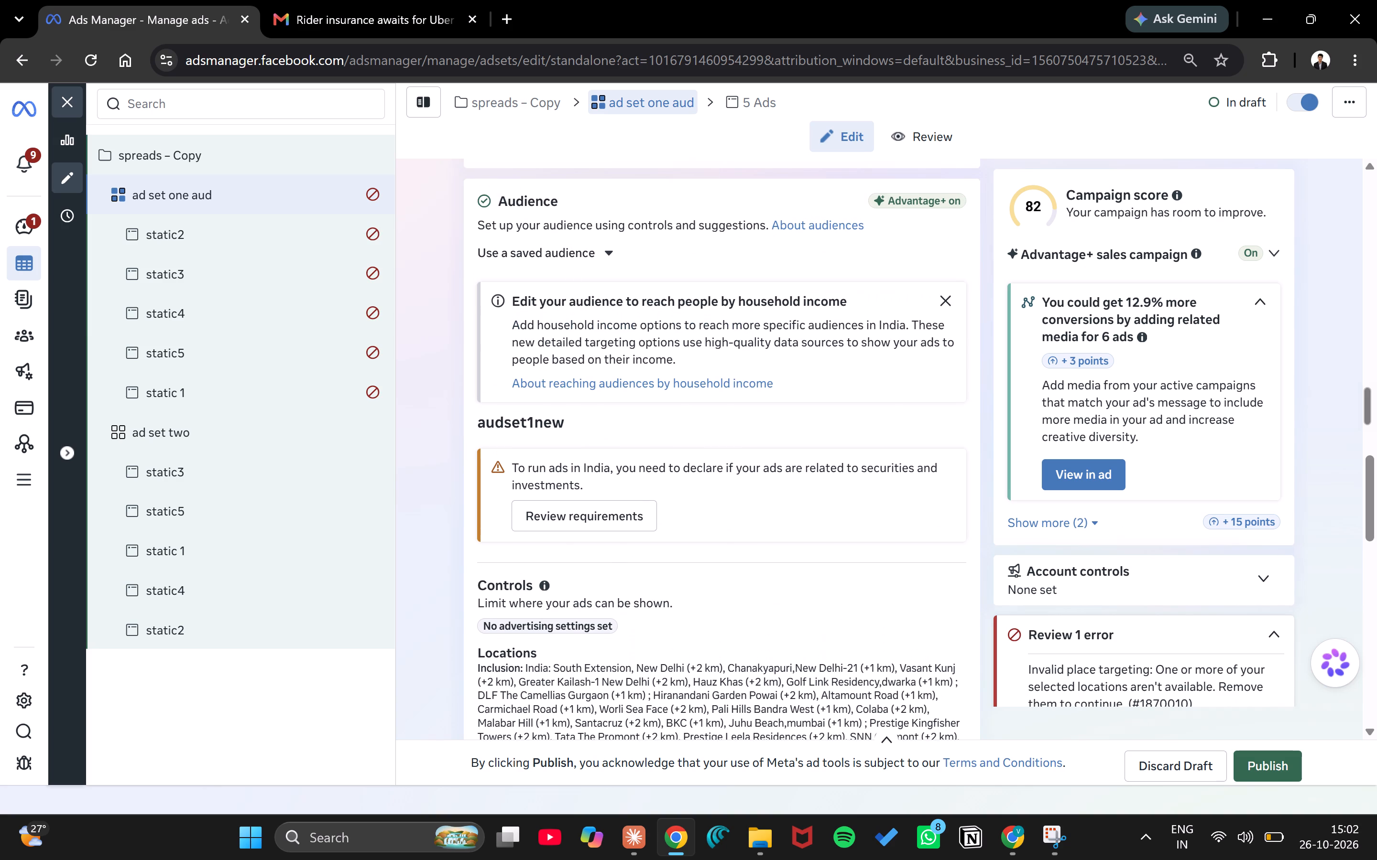
{"action": "left_click", "coordinate": [565, 256]}
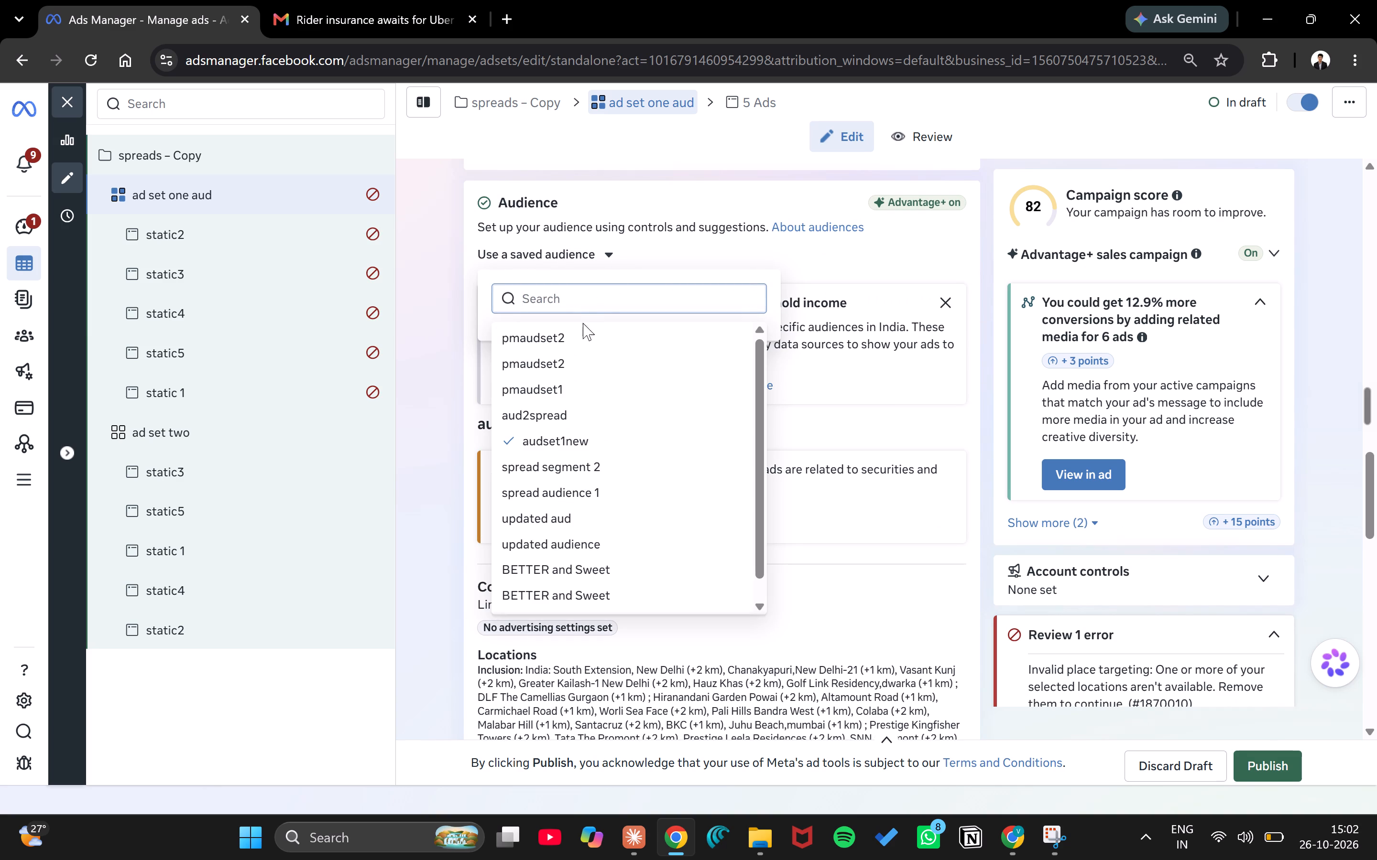
{"action": "left_click", "coordinate": [560, 381]}
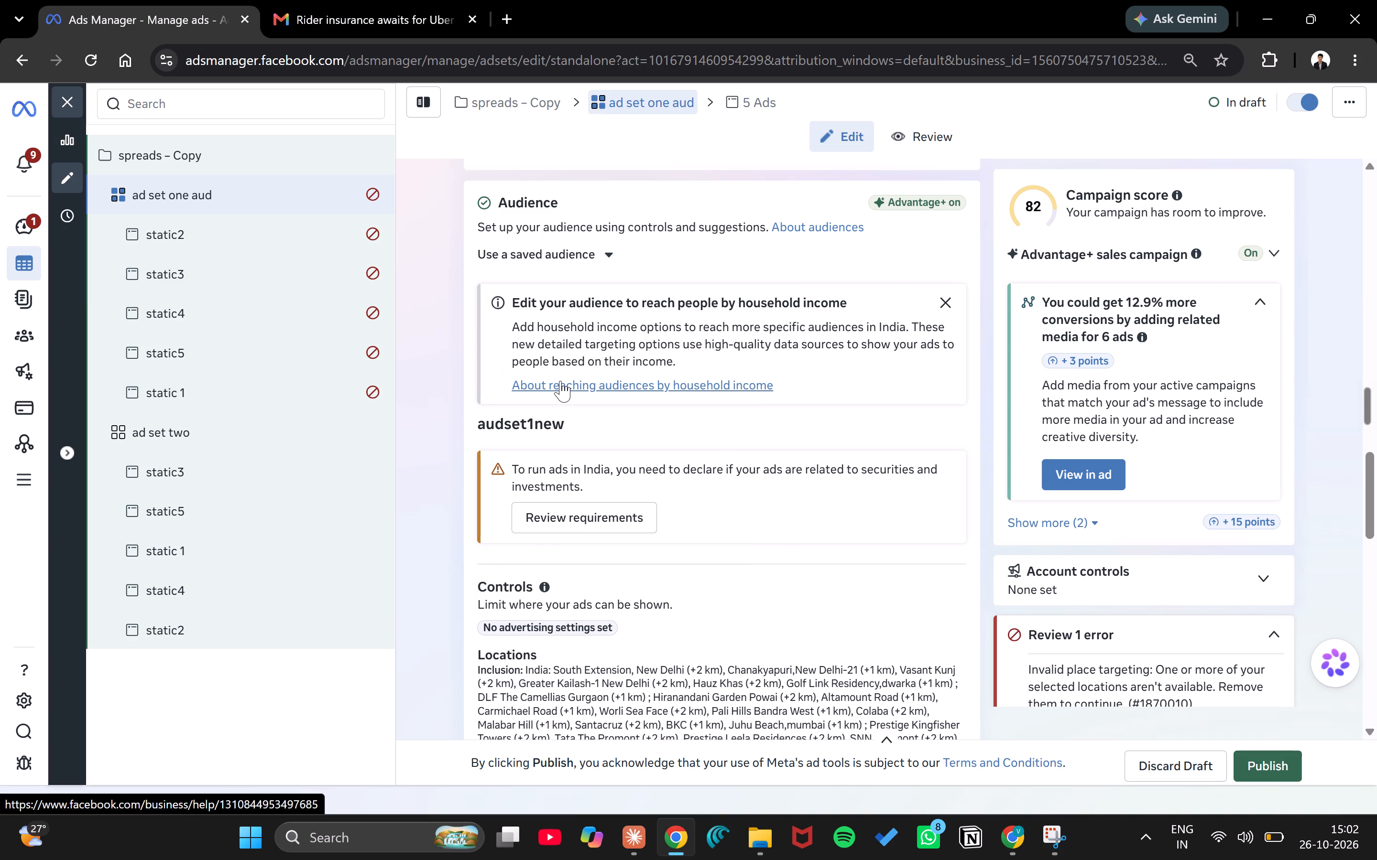
Switch the ad set's audience setup to "Further limit the reach of your ads".
{"action": "scroll", "coordinate": [666, 377], "scroll_direction": "down", "scroll_amount": 1}
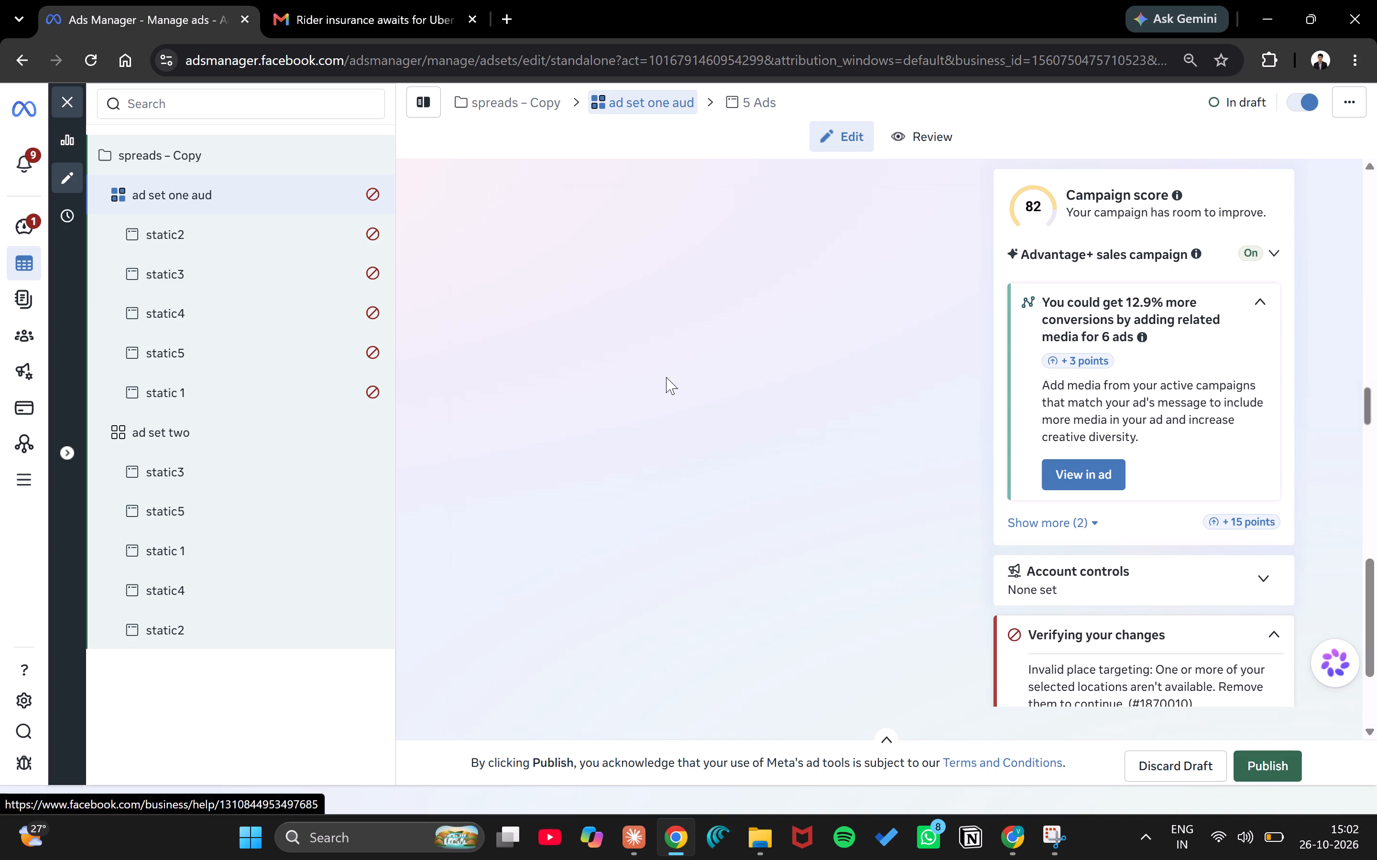
{"action": "scroll", "coordinate": [666, 377], "scroll_direction": "down", "scroll_amount": 2}
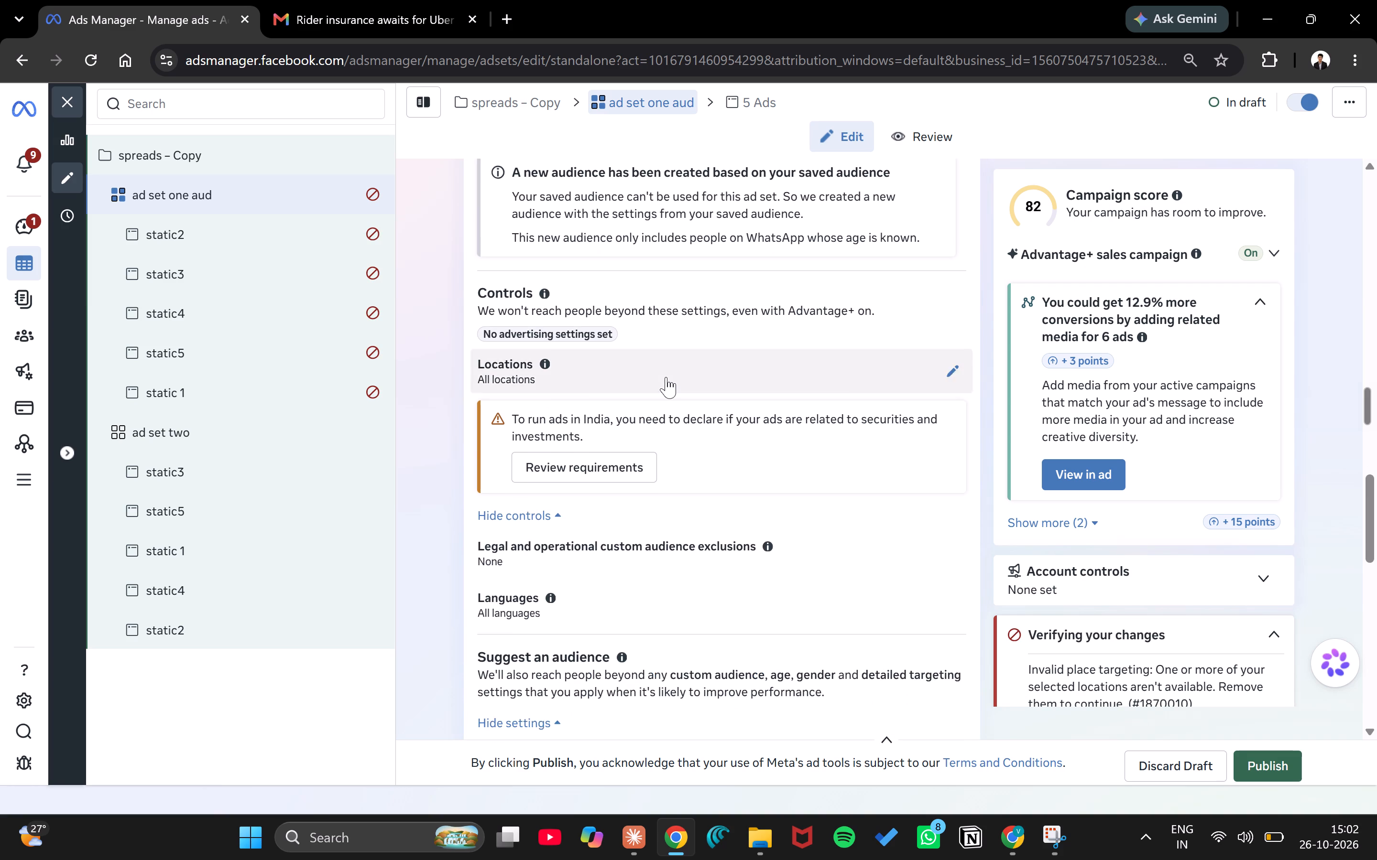
{"action": "scroll", "coordinate": [666, 377], "scroll_direction": "up", "scroll_amount": 2}
{"action": "scroll", "coordinate": [666, 377], "scroll_direction": "down", "scroll_amount": 2}
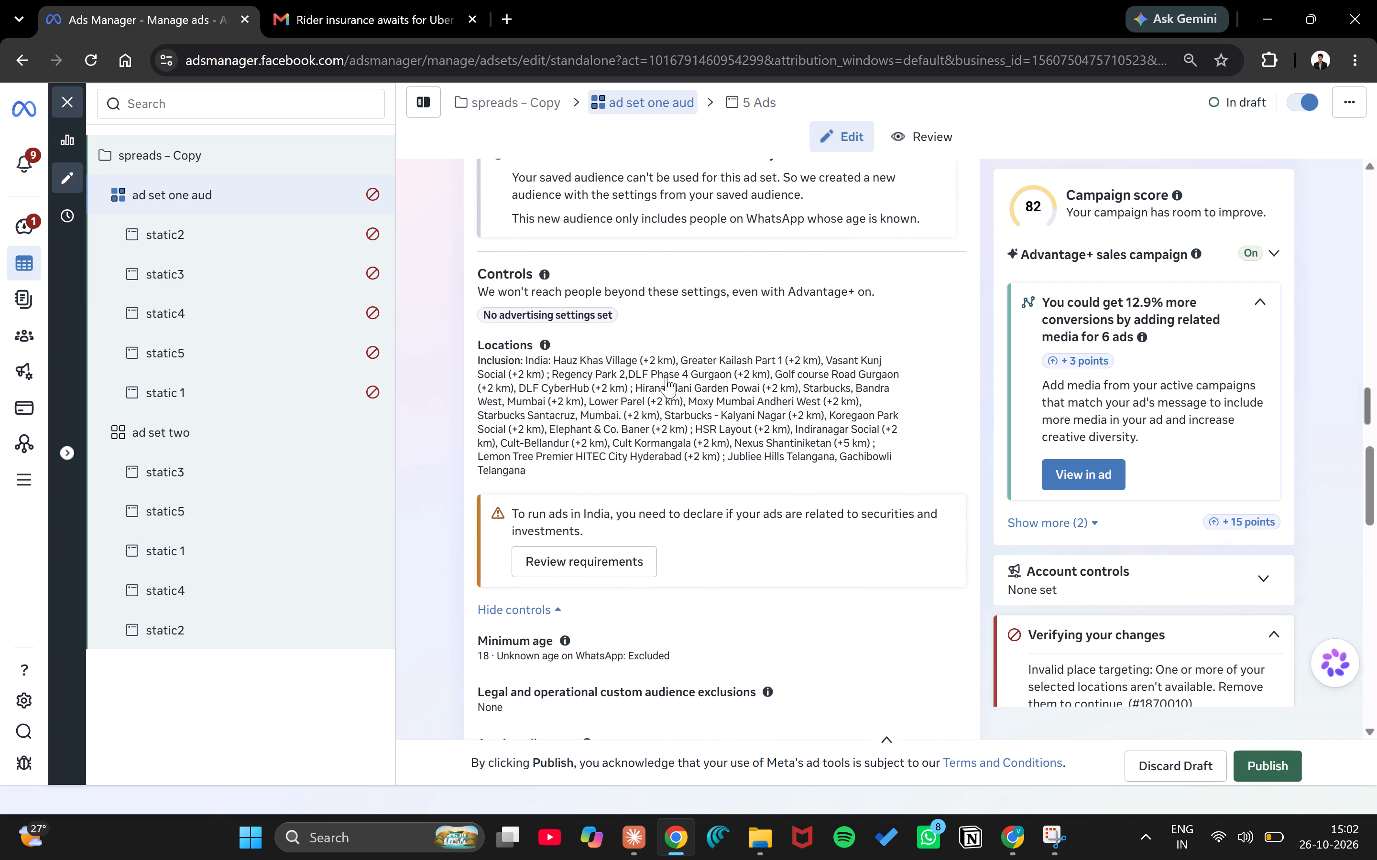
{"action": "scroll", "coordinate": [666, 377], "scroll_direction": "down", "scroll_amount": 7}
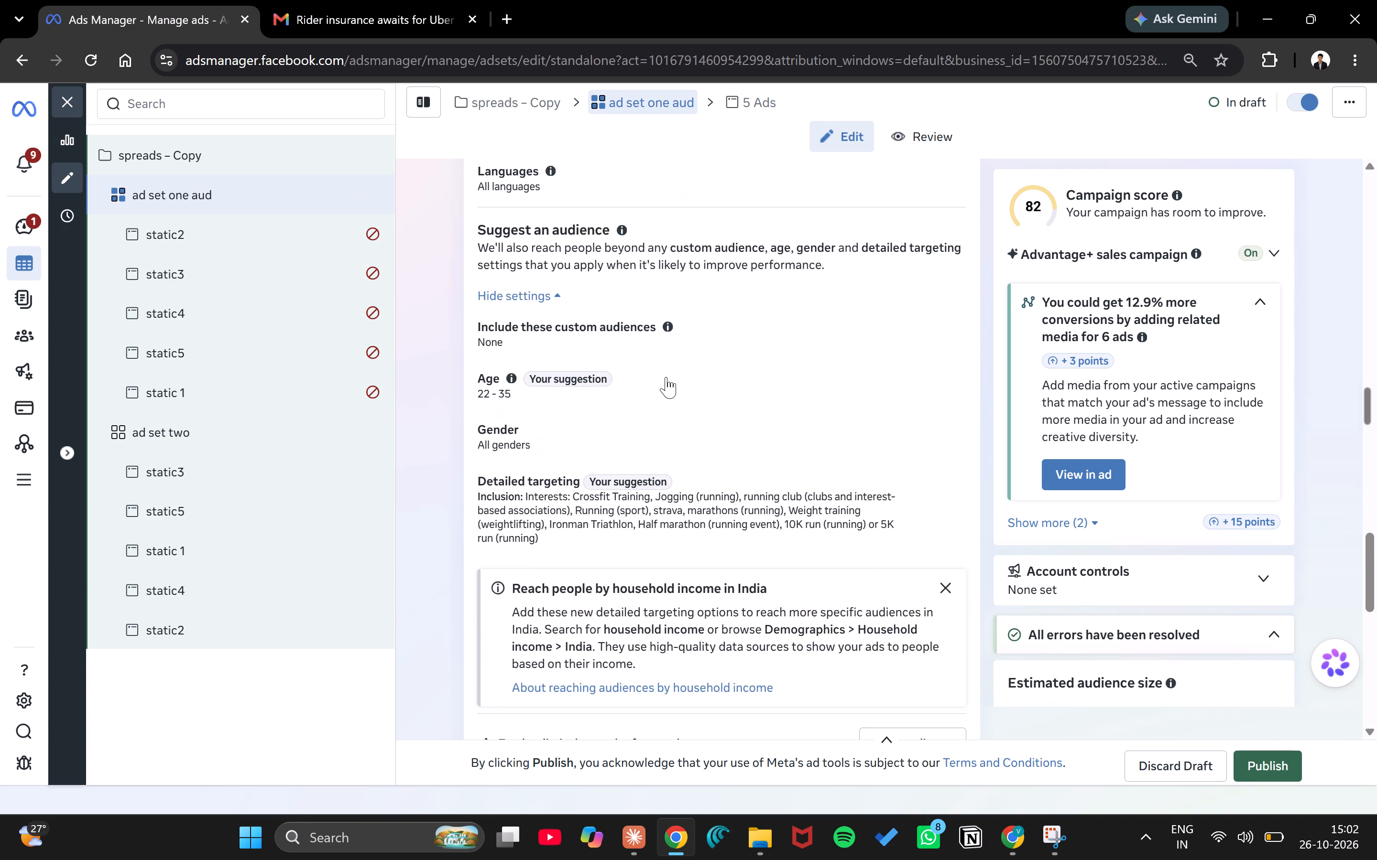
{"action": "scroll", "coordinate": [666, 377], "scroll_direction": "down", "scroll_amount": 3}
{"action": "left_click", "coordinate": [647, 504]}
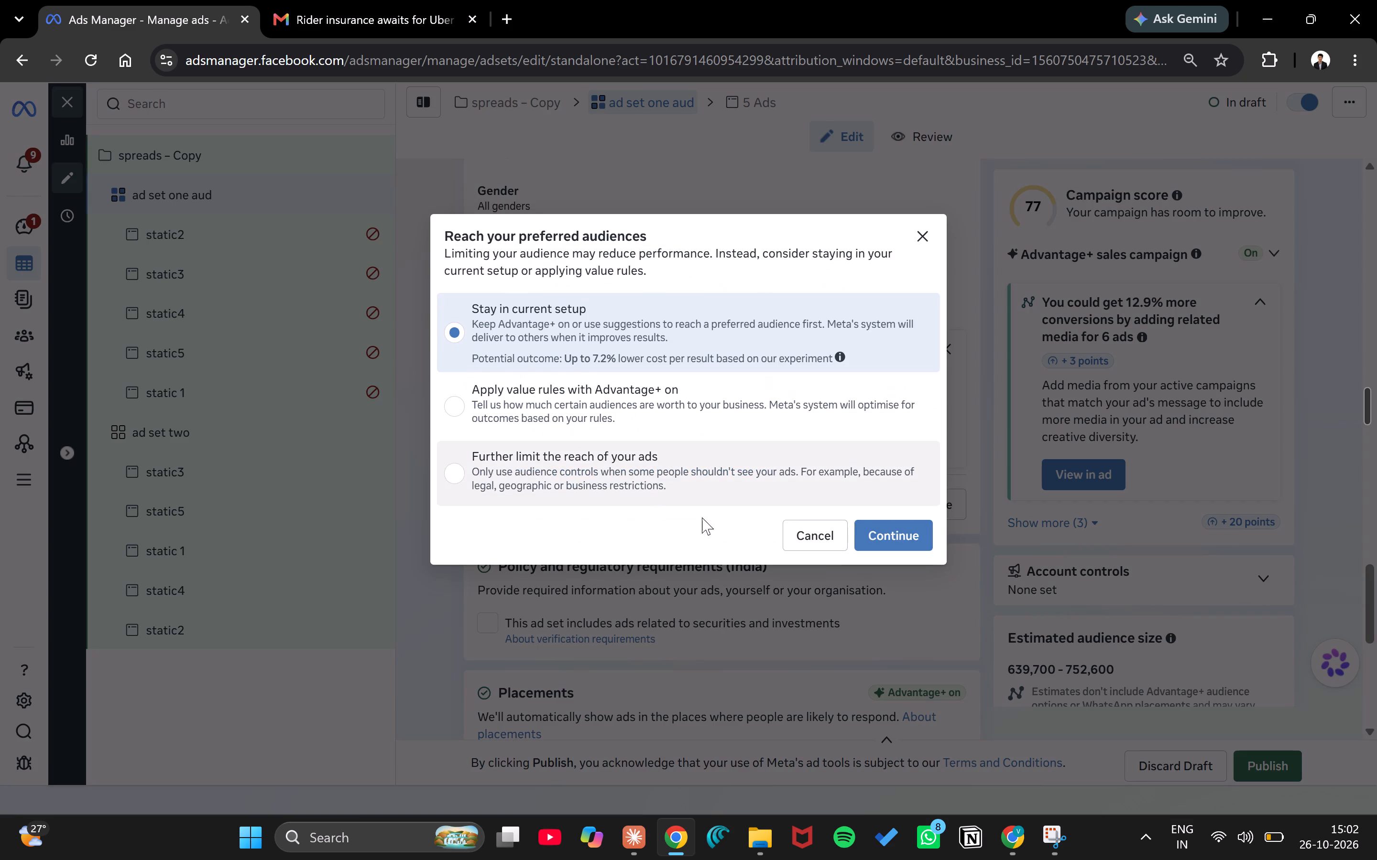
{"action": "left_click", "coordinate": [706, 470]}
{"action": "left_click", "coordinate": [898, 537]}
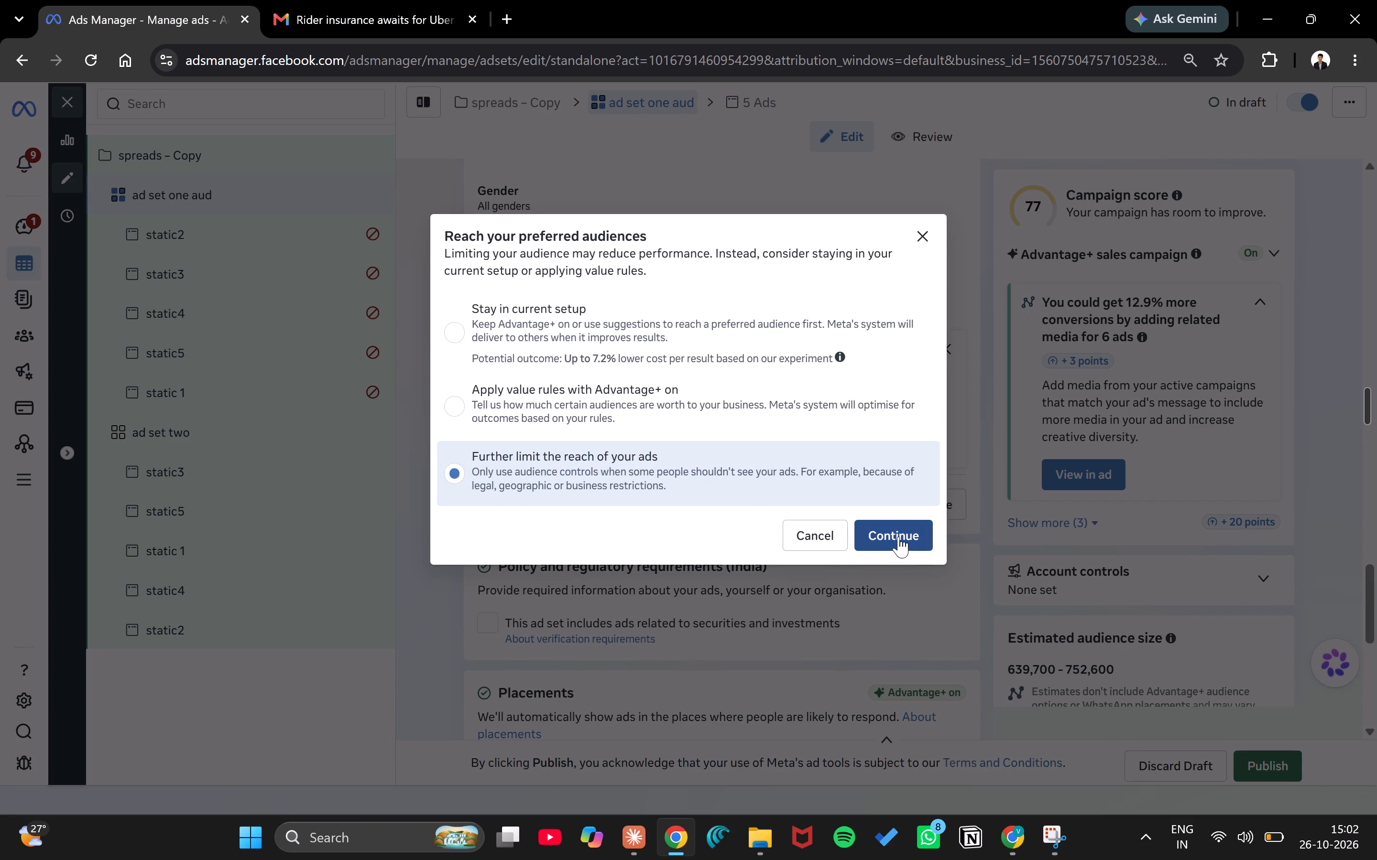
Turn off "Choose an audience for each ad creative" in the ad set's audience settings.
{"action": "scroll", "coordinate": [831, 377], "scroll_direction": "up", "scroll_amount": 2}
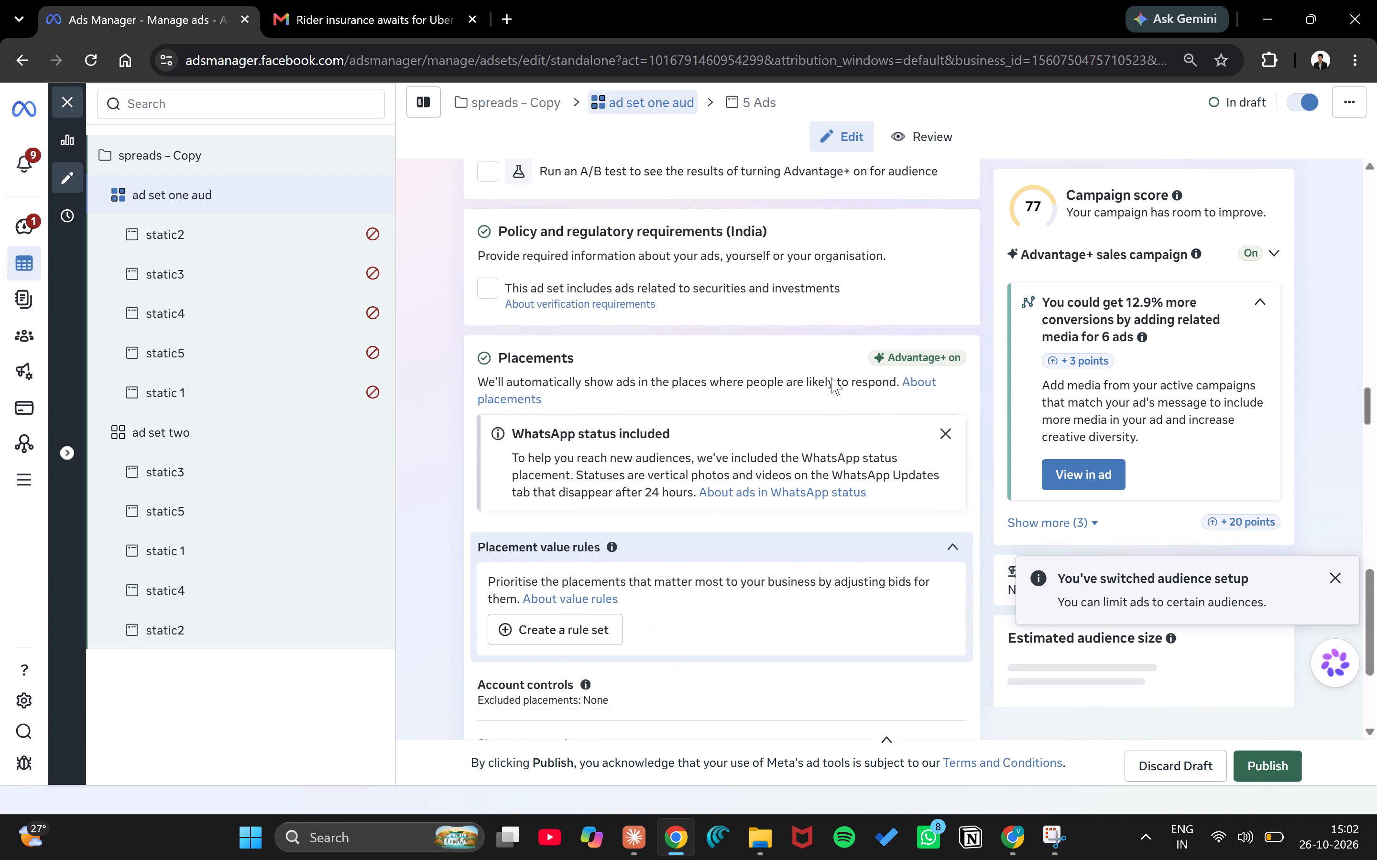
{"action": "scroll", "coordinate": [831, 377], "scroll_direction": "up", "scroll_amount": 4}
{"action": "scroll", "coordinate": [831, 377], "scroll_direction": "down", "scroll_amount": 1}
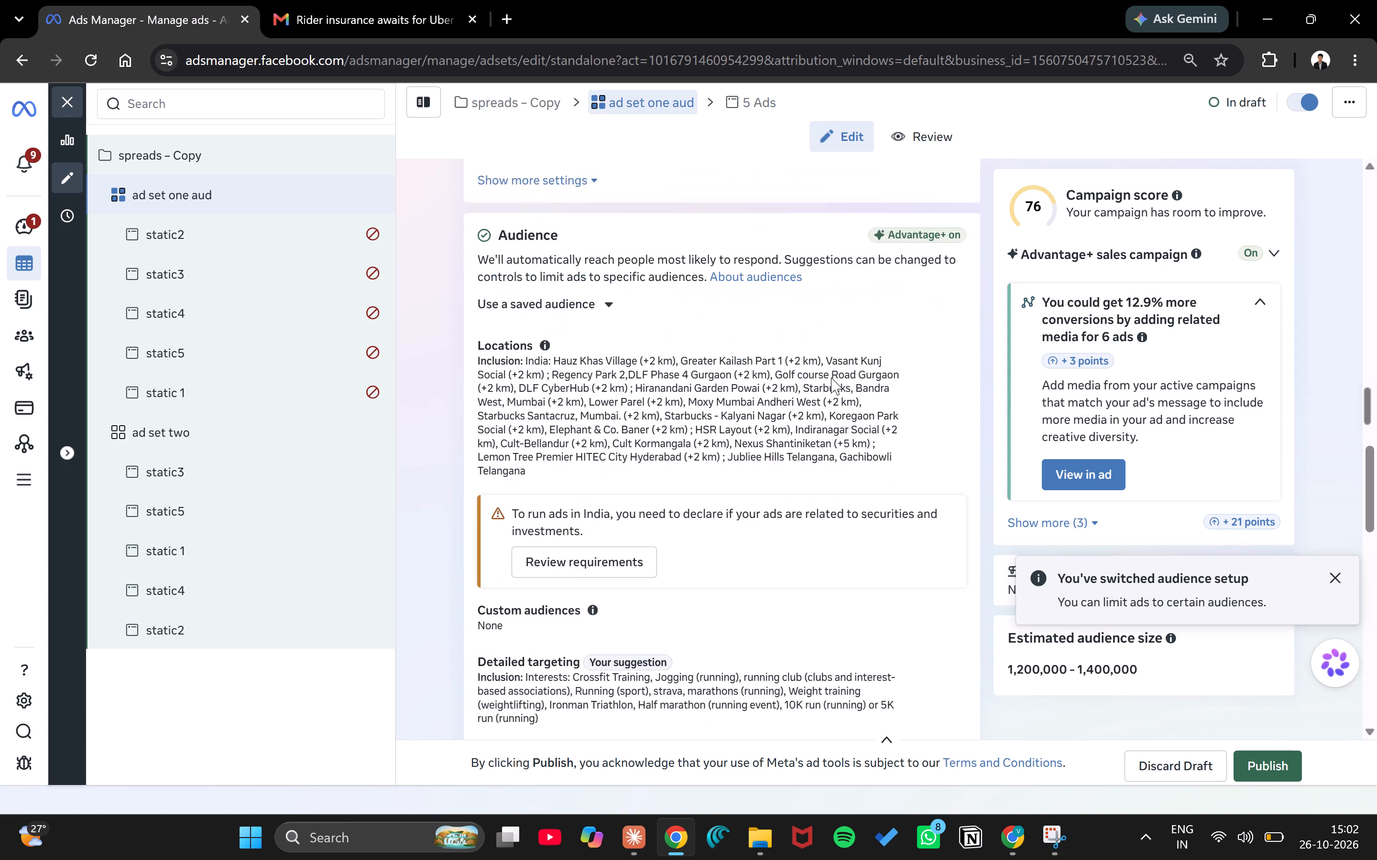
{"action": "scroll", "coordinate": [831, 377], "scroll_direction": "down", "scroll_amount": 3}
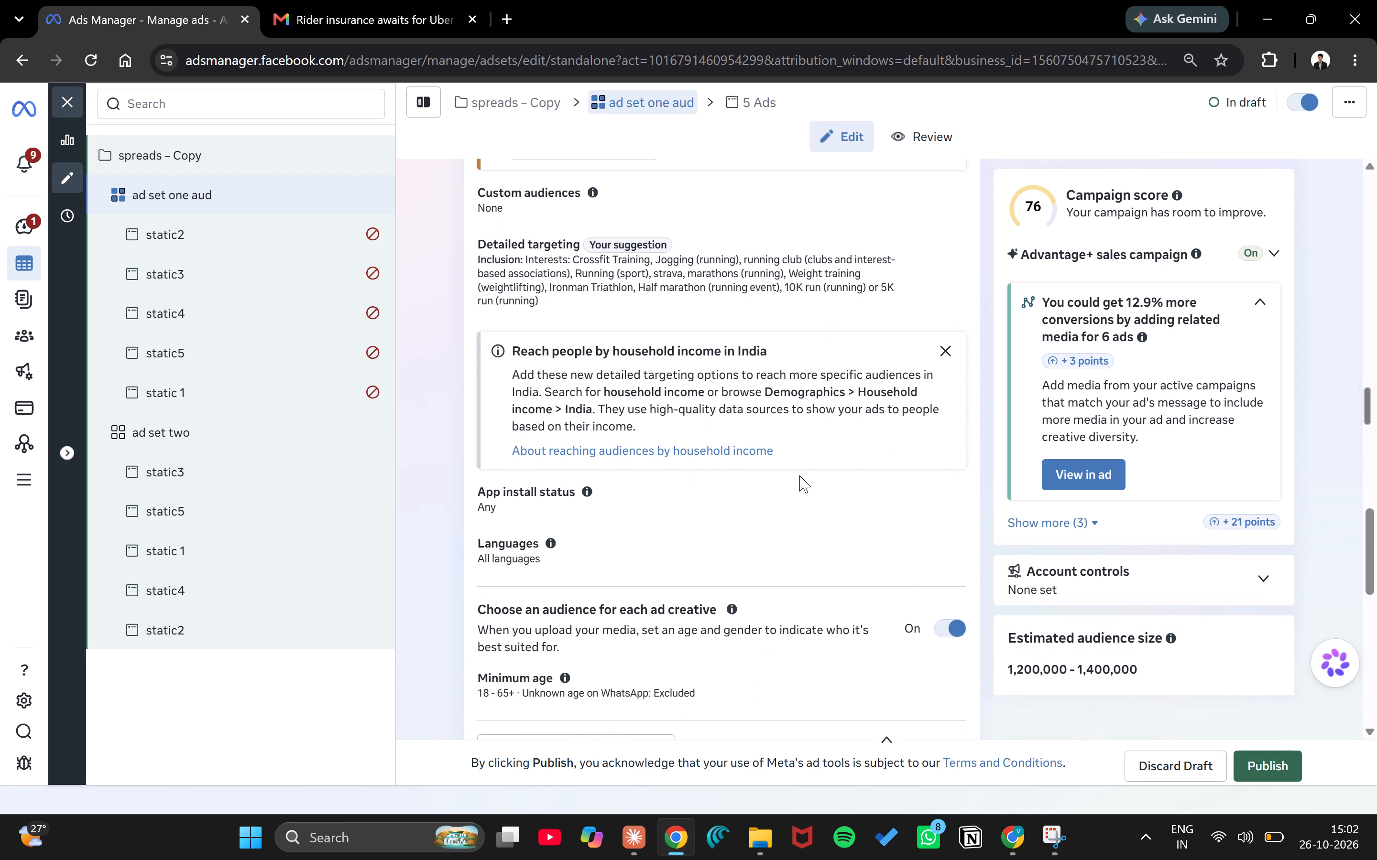
{"action": "scroll", "coordinate": [799, 475], "scroll_direction": "down", "scroll_amount": 2}
{"action": "left_click", "coordinate": [954, 505]}
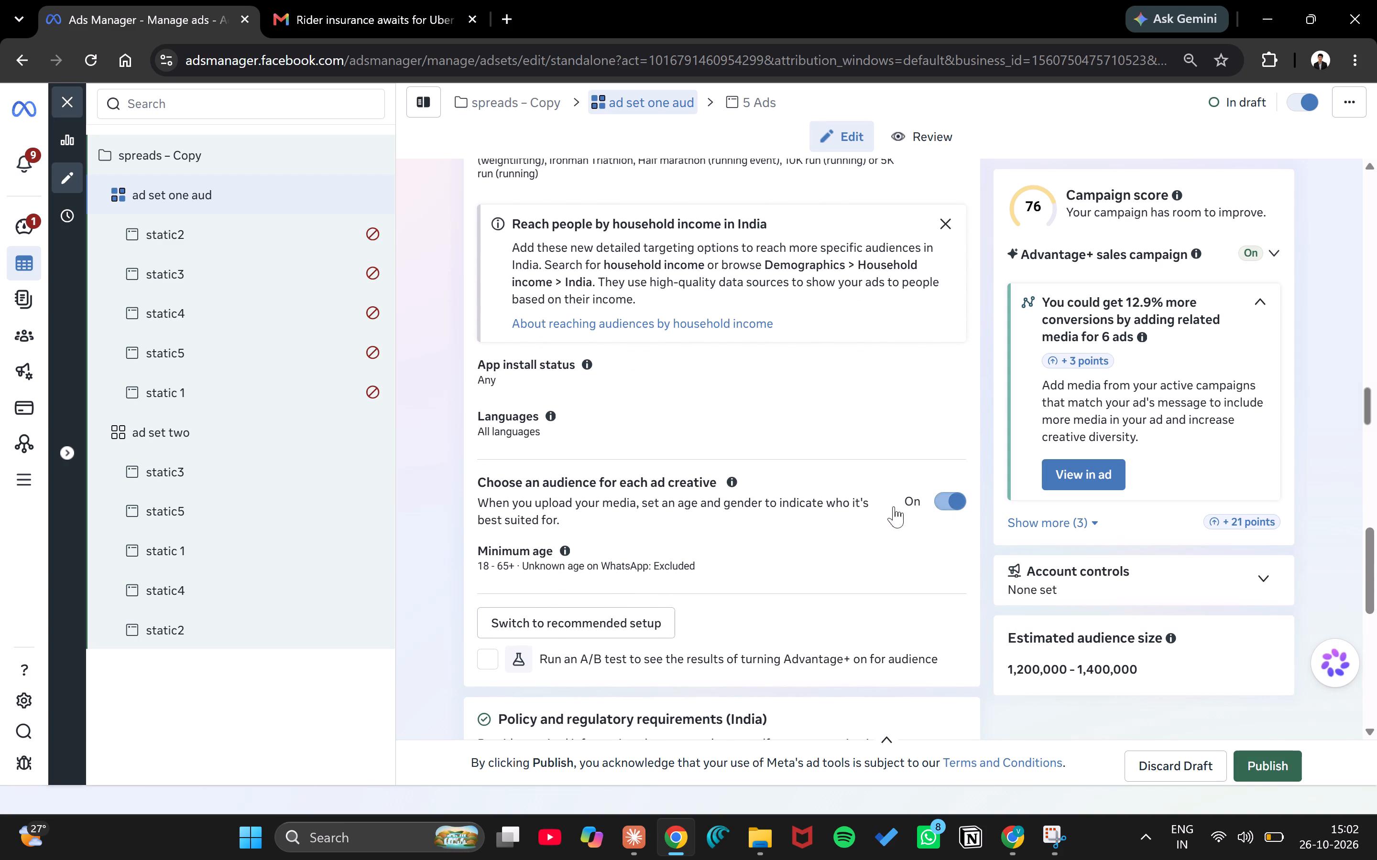
Check the error on the static2 ad and review the audience locations and targeting of "ad set one aud".
{"action": "scroll", "coordinate": [834, 522], "scroll_direction": "down", "scroll_amount": 1}
{"action": "scroll", "coordinate": [834, 522], "scroll_direction": "up", "scroll_amount": 3}
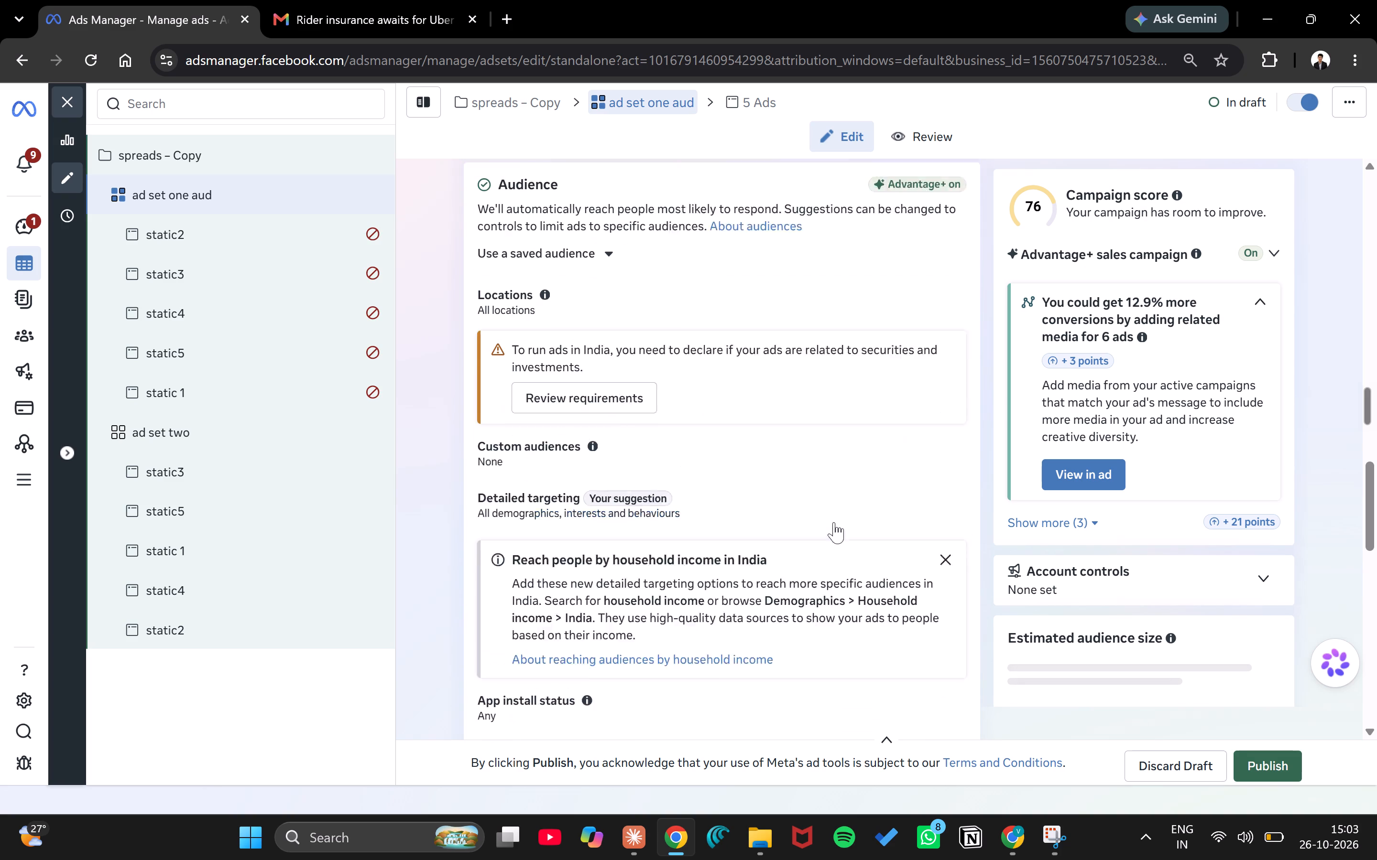
{"action": "scroll", "coordinate": [834, 522], "scroll_direction": "up", "scroll_amount": 2}
{"action": "scroll", "coordinate": [716, 439], "scroll_direction": "up", "scroll_amount": 3}
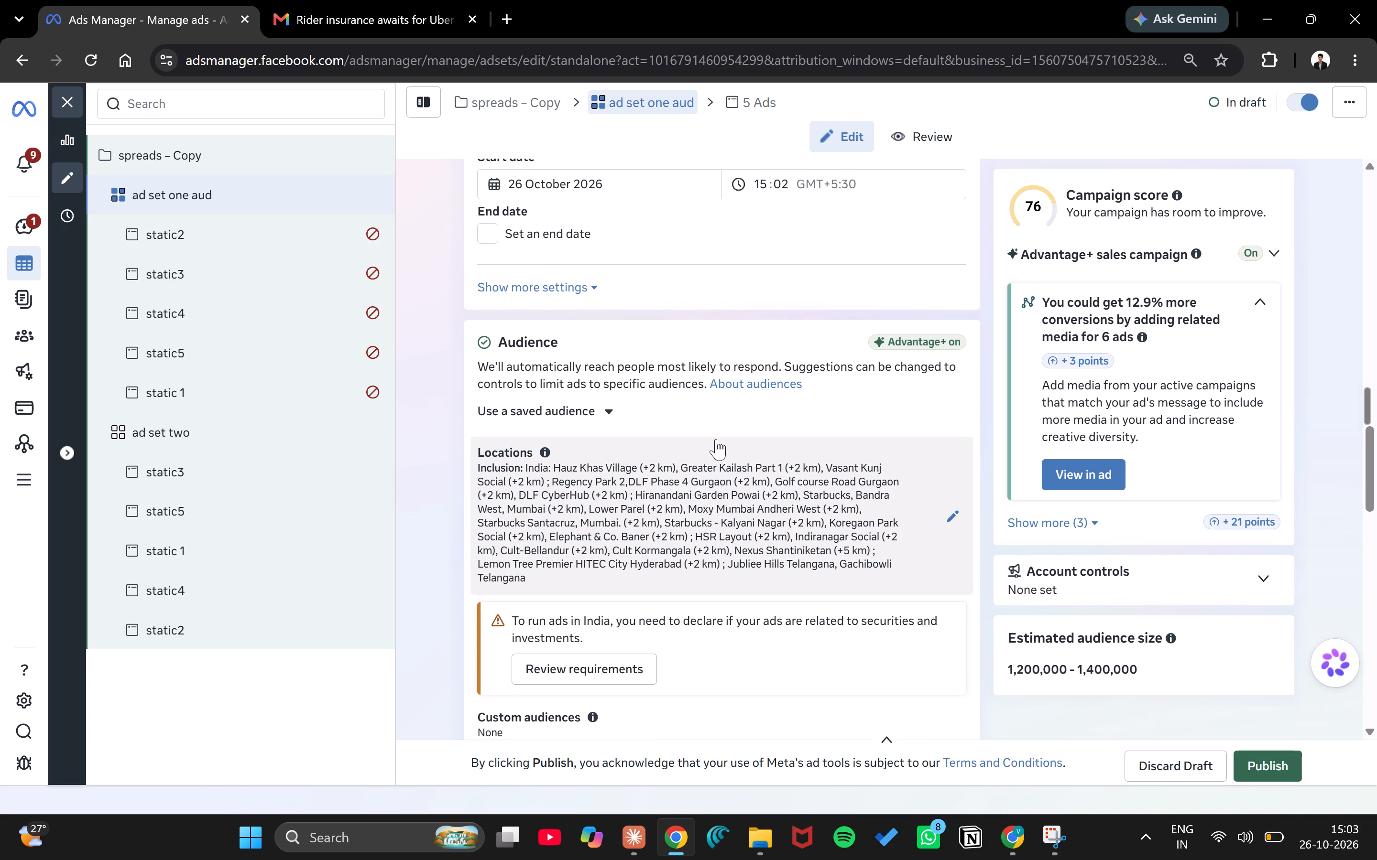
{"action": "scroll", "coordinate": [716, 439], "scroll_direction": "up", "scroll_amount": 4}
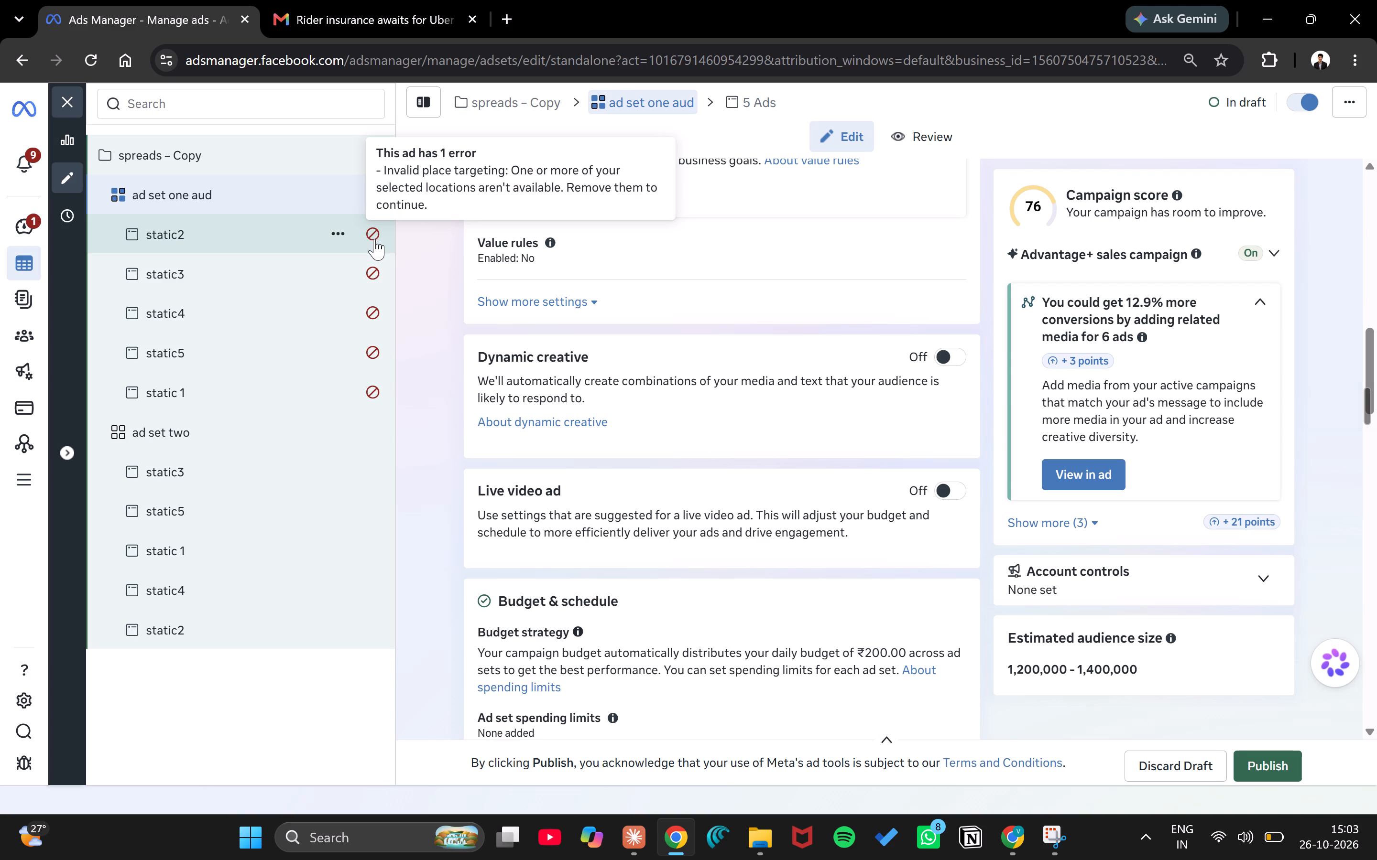
{"action": "scroll", "coordinate": [658, 423], "scroll_direction": "down", "scroll_amount": 7}
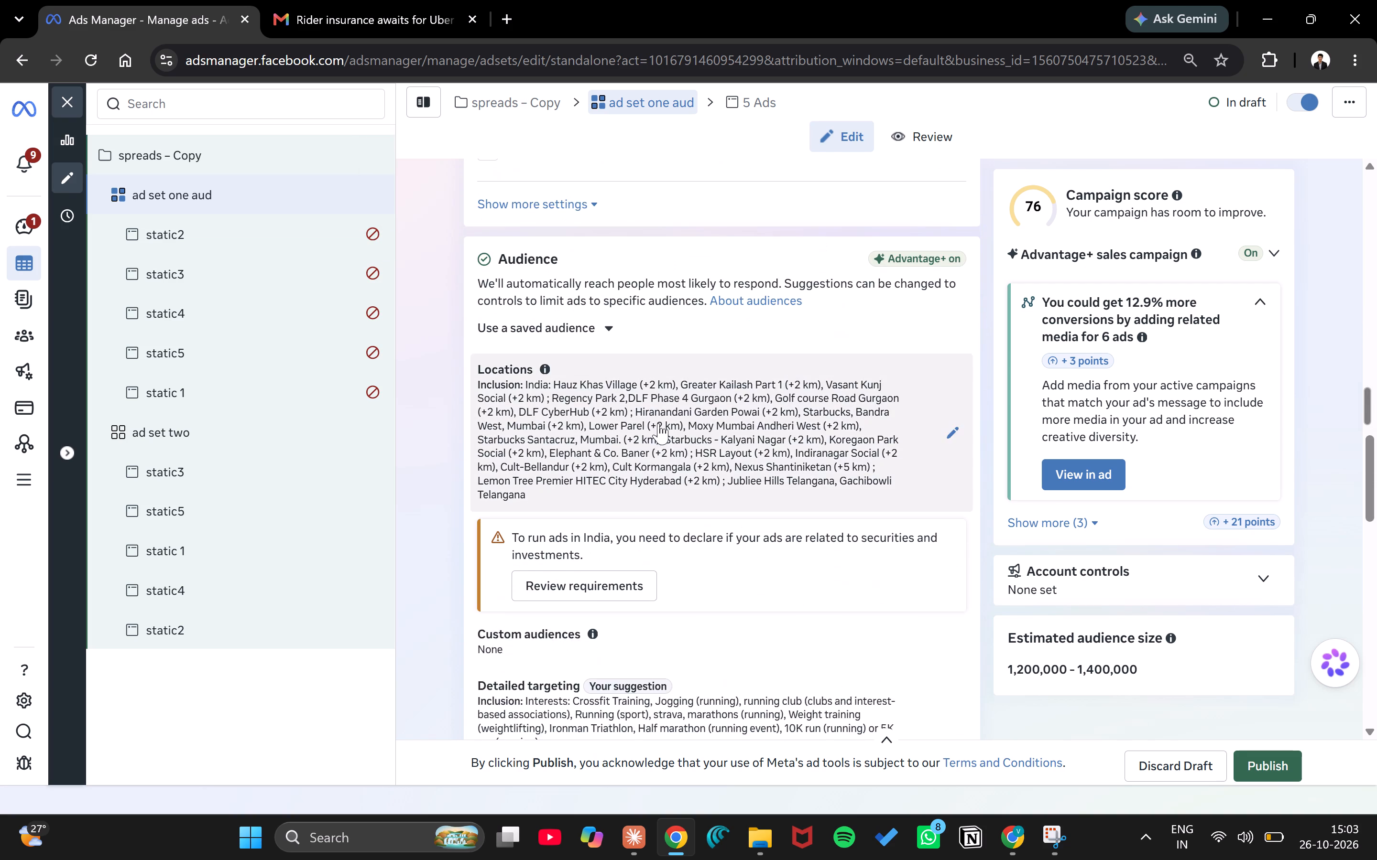
{"action": "scroll", "coordinate": [658, 423], "scroll_direction": "down", "scroll_amount": 4}
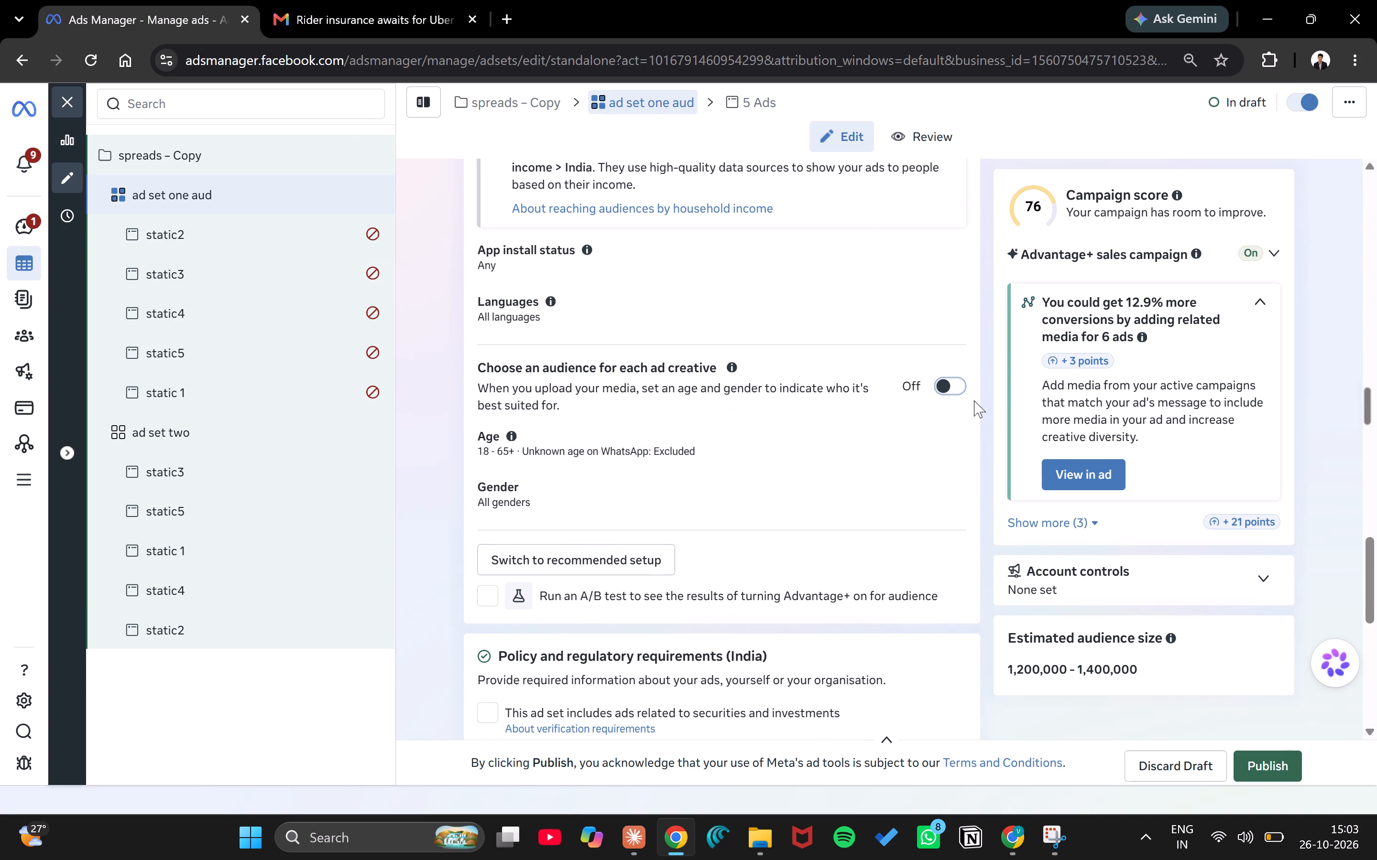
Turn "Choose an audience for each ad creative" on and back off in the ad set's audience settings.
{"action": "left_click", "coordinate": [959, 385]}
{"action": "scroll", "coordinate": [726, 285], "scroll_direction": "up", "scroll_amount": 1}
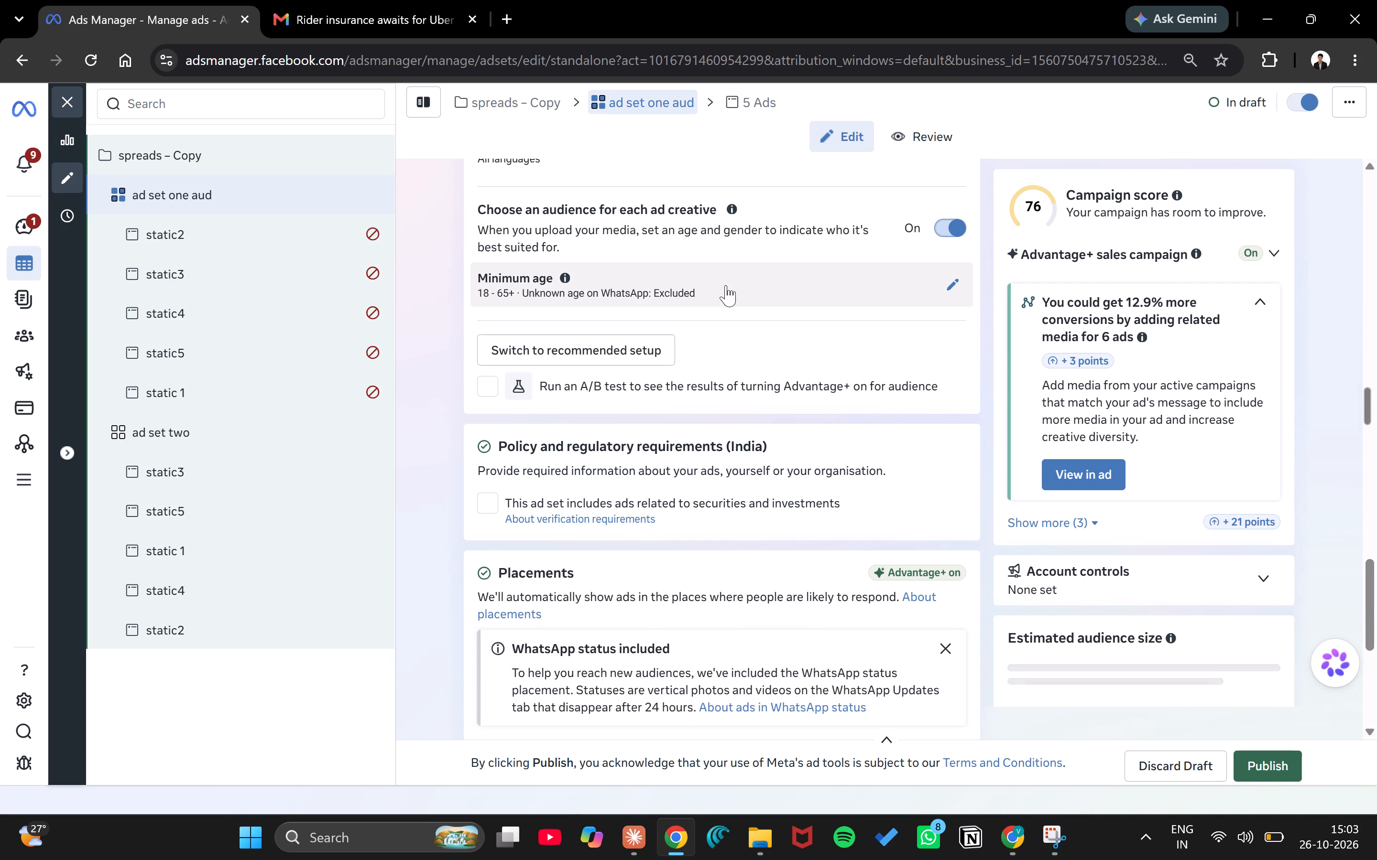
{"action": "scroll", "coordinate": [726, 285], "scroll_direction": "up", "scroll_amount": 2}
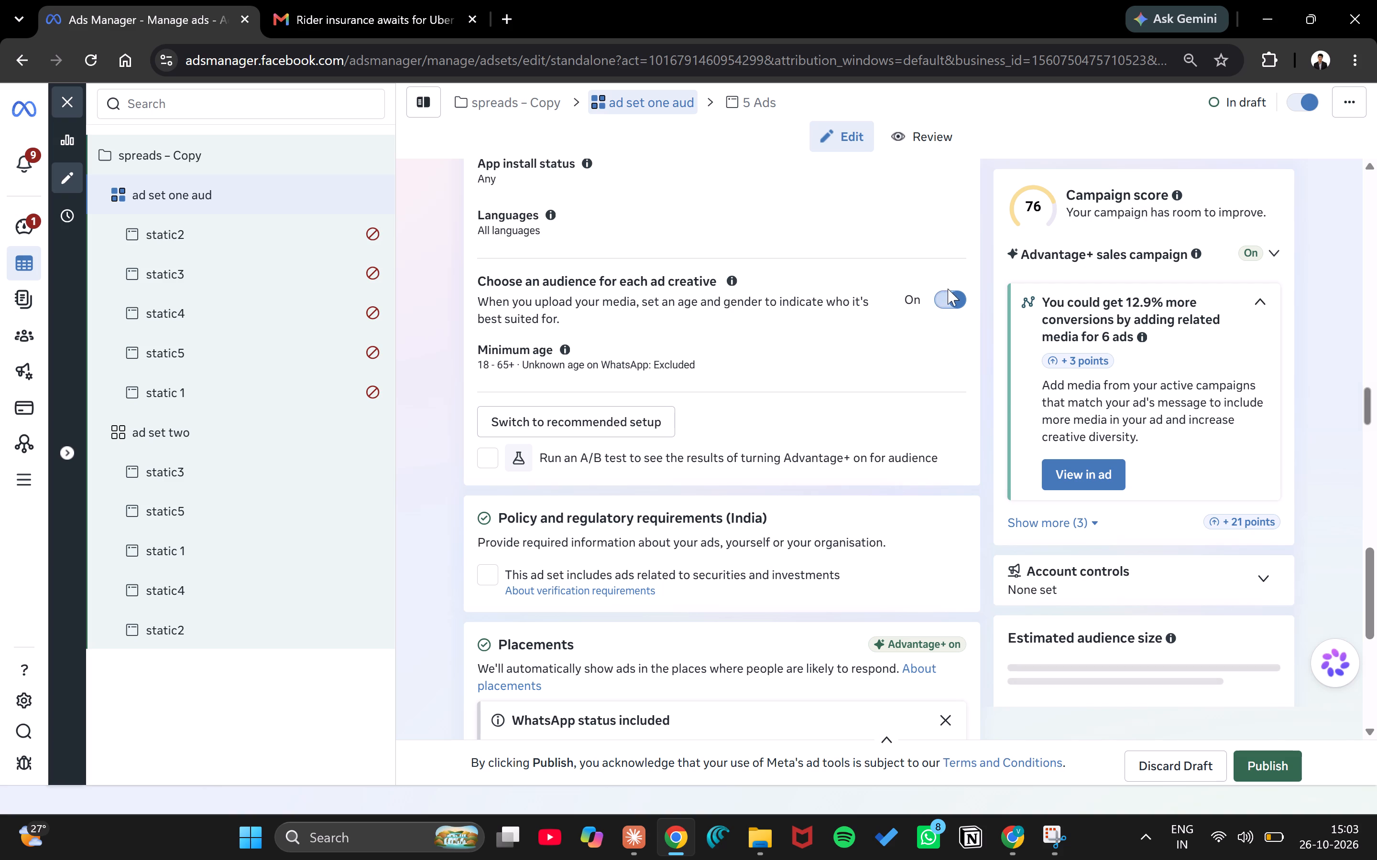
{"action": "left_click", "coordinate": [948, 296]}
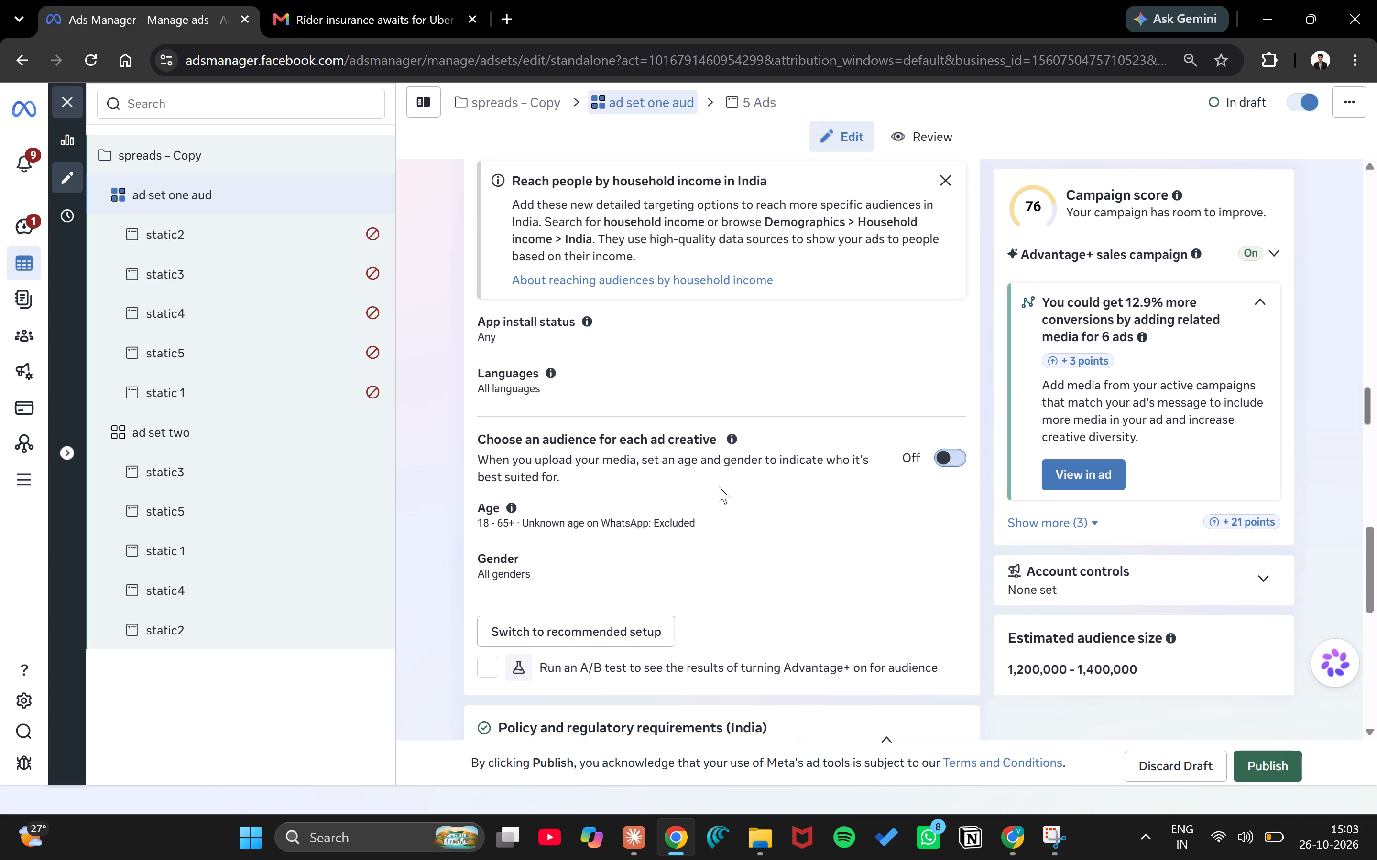
Open the audience's app install status settings and check the available install status options.
{"action": "scroll", "coordinate": [841, 337], "scroll_direction": "up", "scroll_amount": 2}
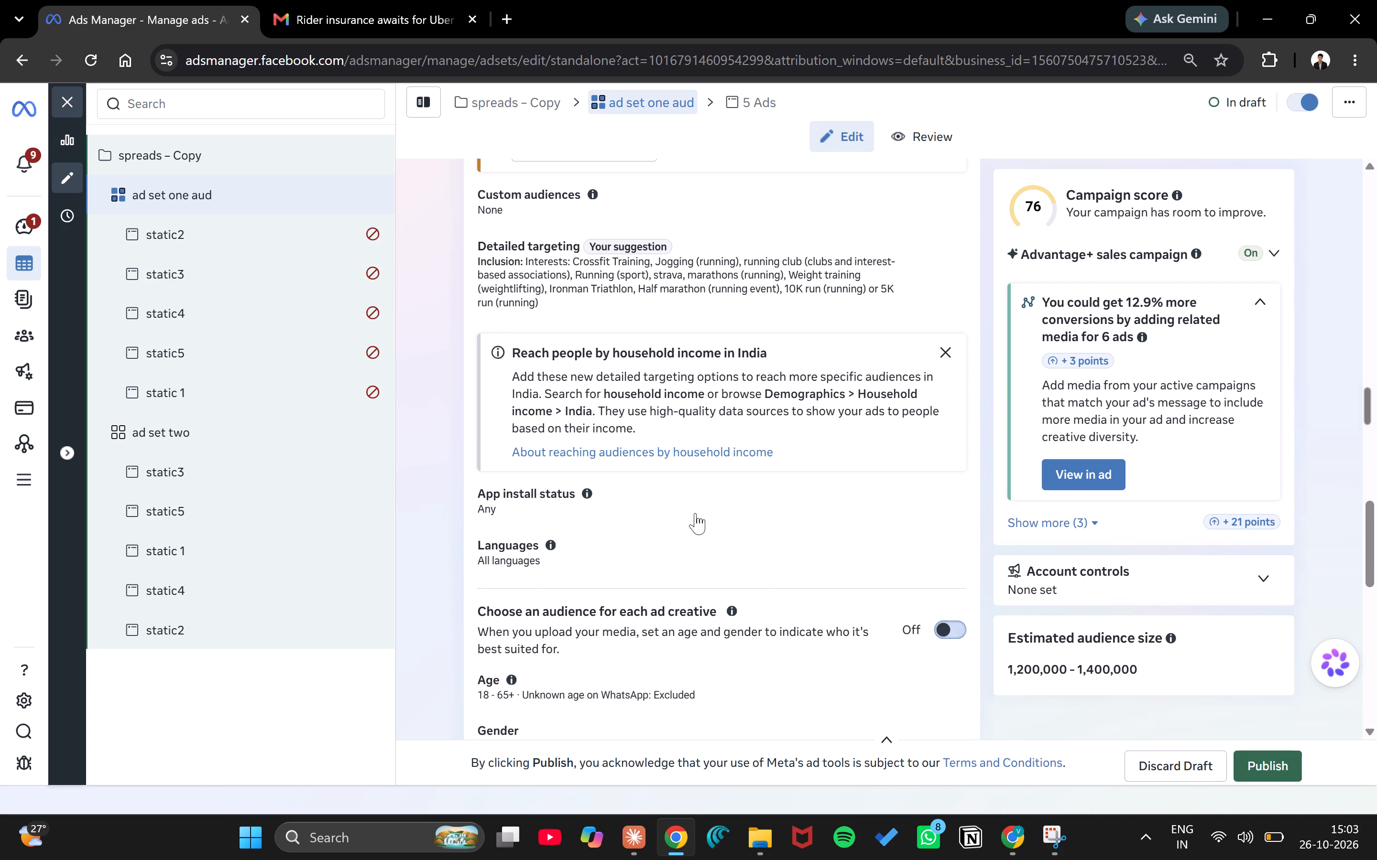
{"action": "left_click", "coordinate": [558, 513]}
{"action": "left_click", "coordinate": [751, 580]}
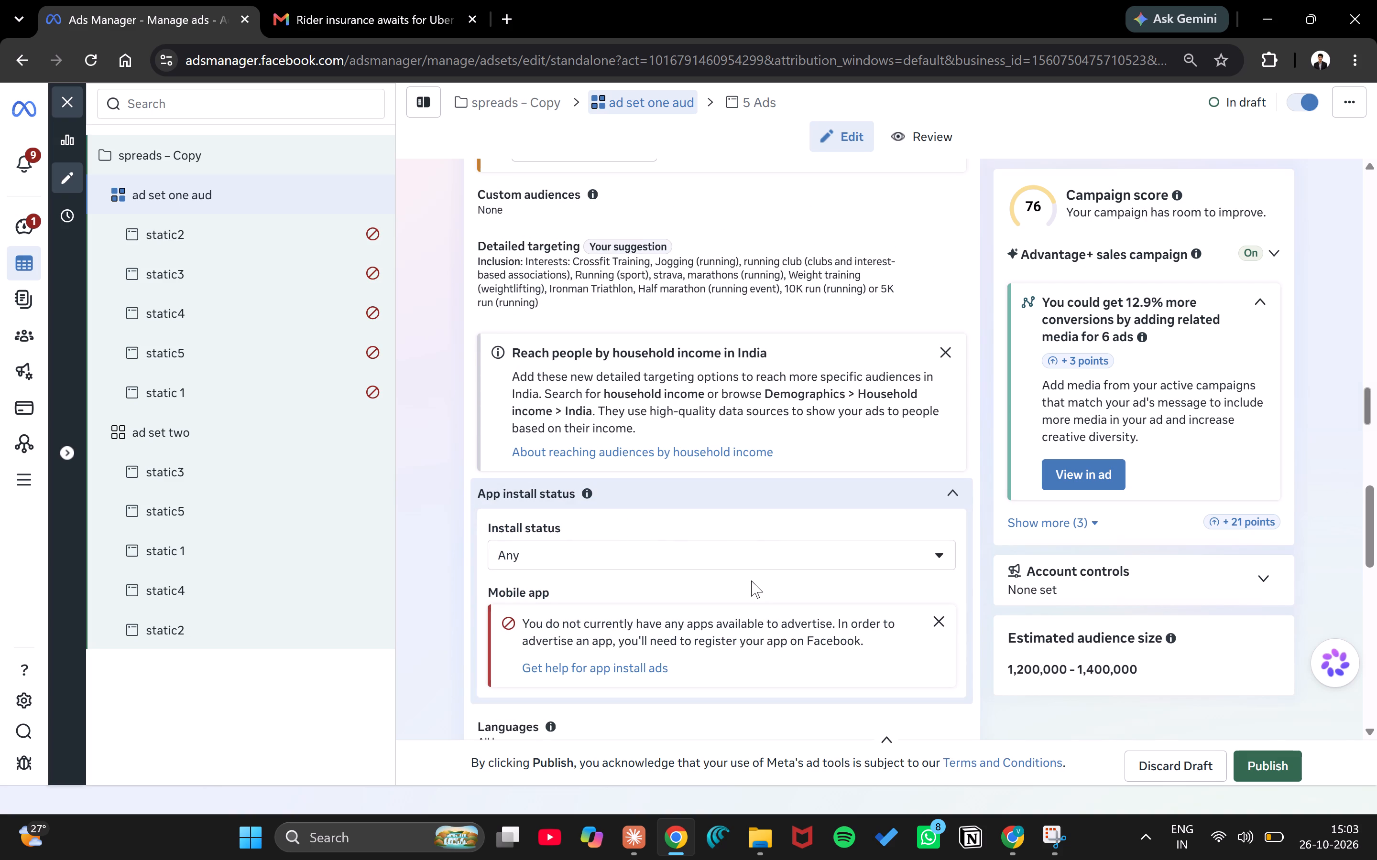
{"action": "left_click", "coordinate": [760, 566]}
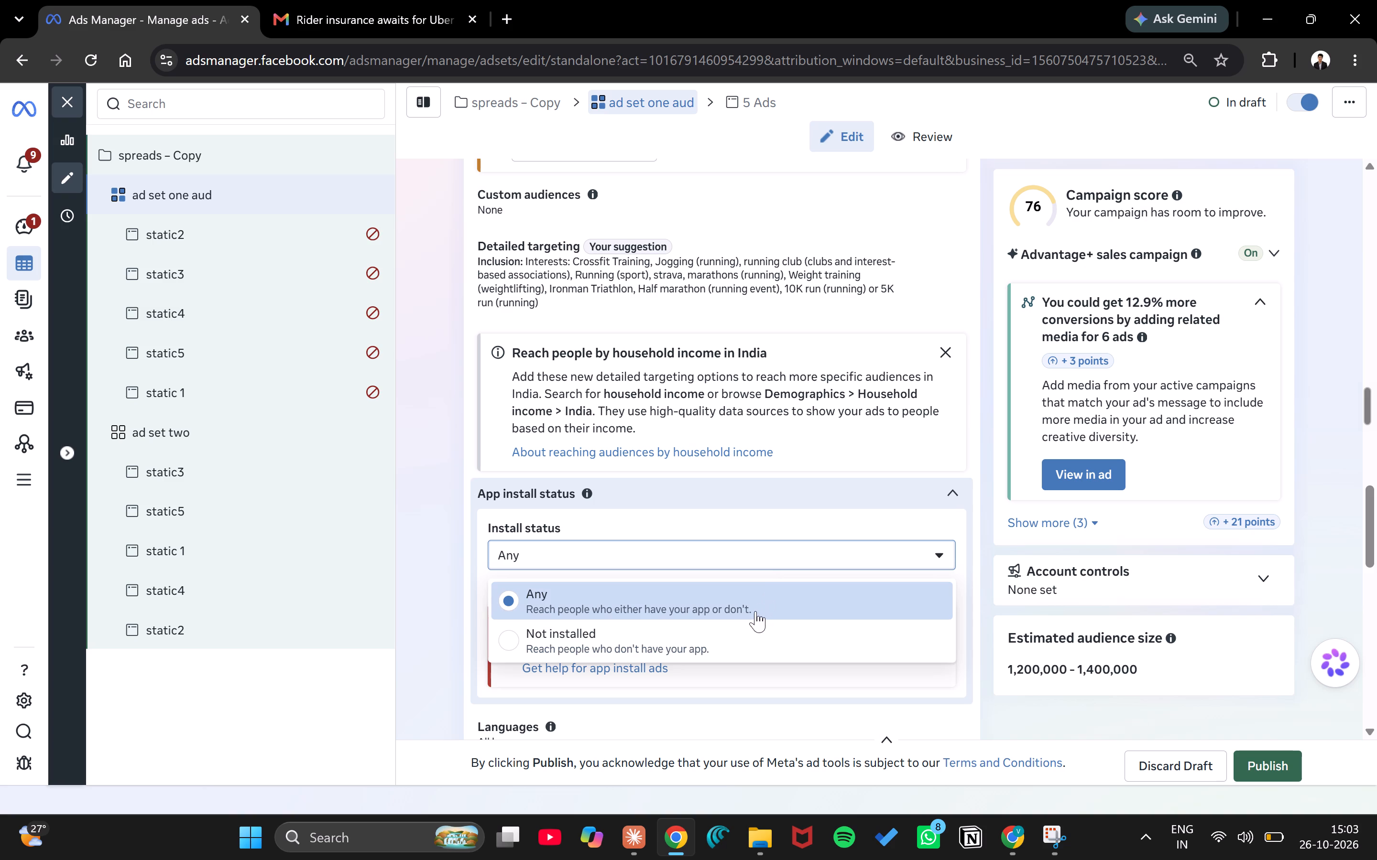
{"action": "left_click", "coordinate": [797, 562]}
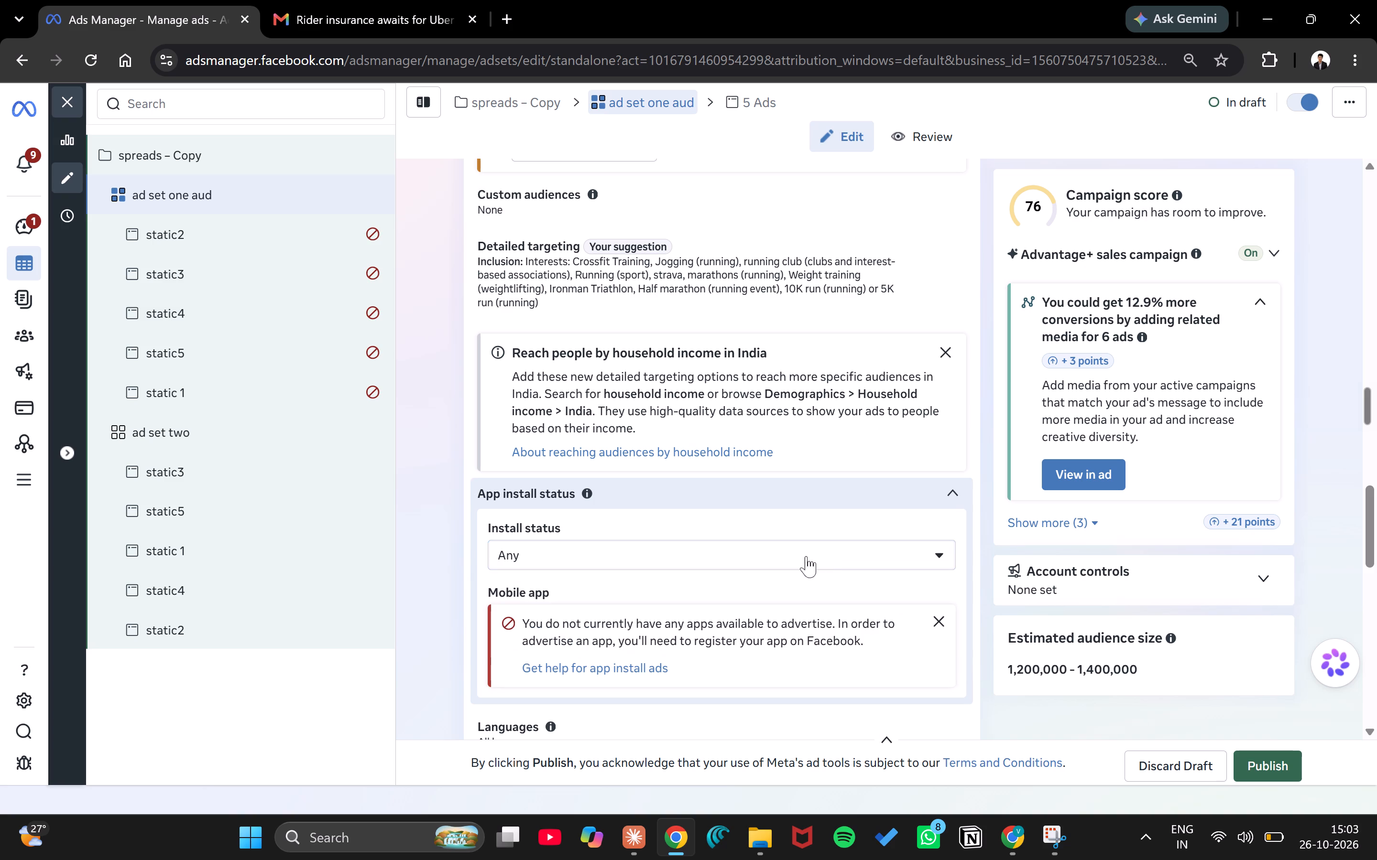
Set the conversion event of "ad set one aud" to Purchase.
{"action": "scroll", "coordinate": [749, 535], "scroll_direction": "up", "scroll_amount": 9}
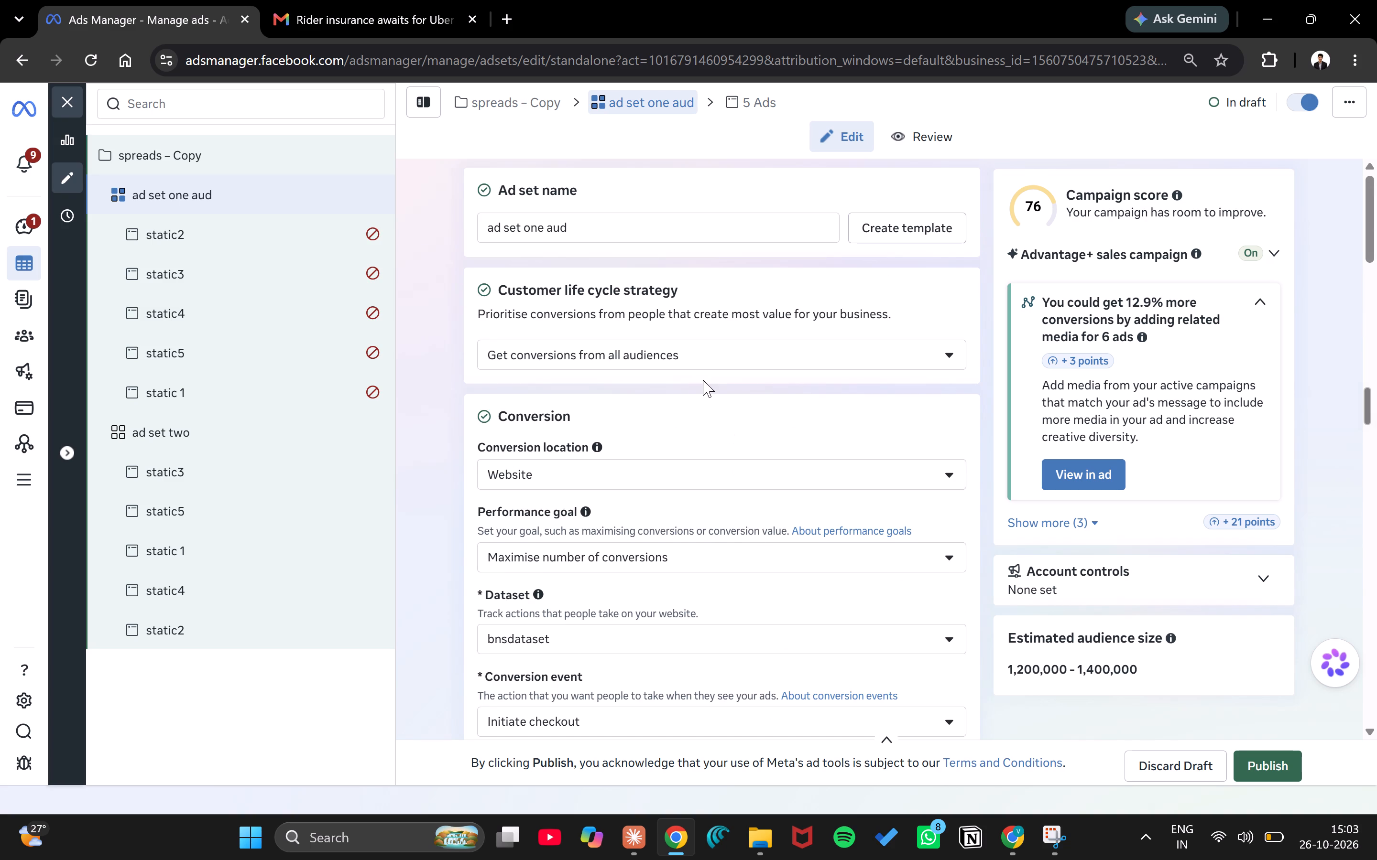
{"action": "scroll", "coordinate": [703, 380], "scroll_direction": "up", "scroll_amount": 3}
{"action": "scroll", "coordinate": [681, 385], "scroll_direction": "down", "scroll_amount": 1}
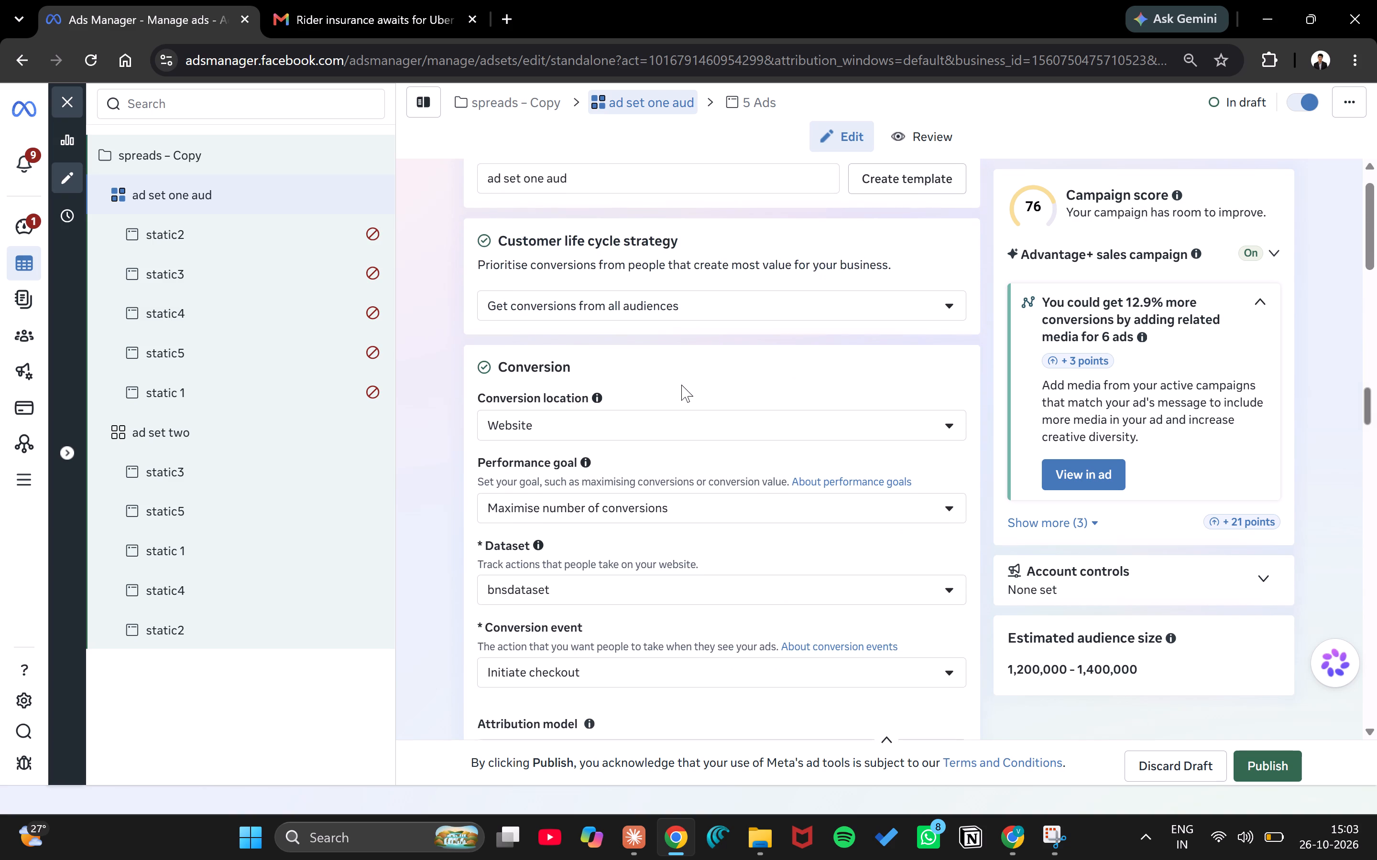
{"action": "scroll", "coordinate": [681, 385], "scroll_direction": "down", "scroll_amount": 4}
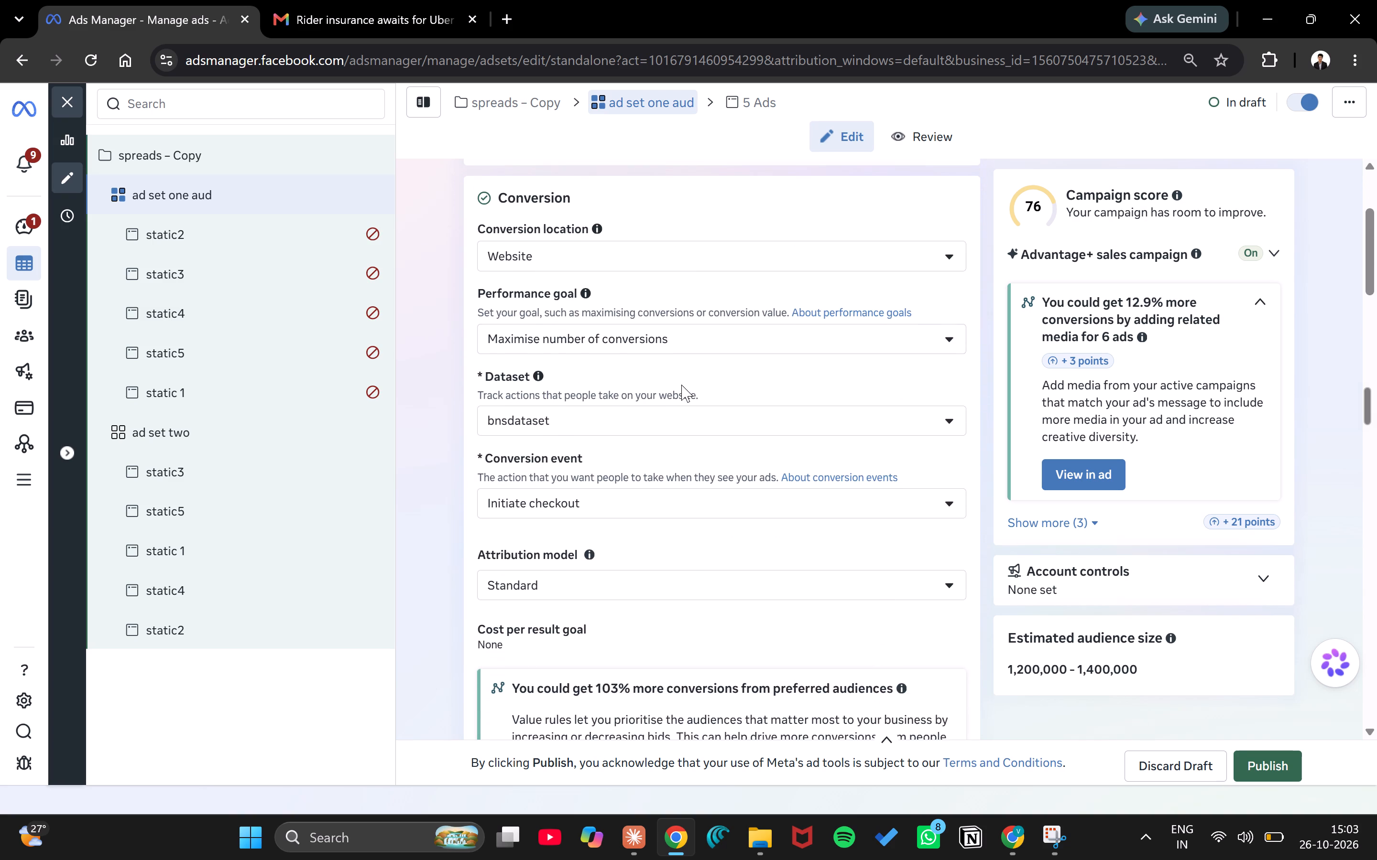
{"action": "scroll", "coordinate": [681, 385], "scroll_direction": "down", "scroll_amount": 2}
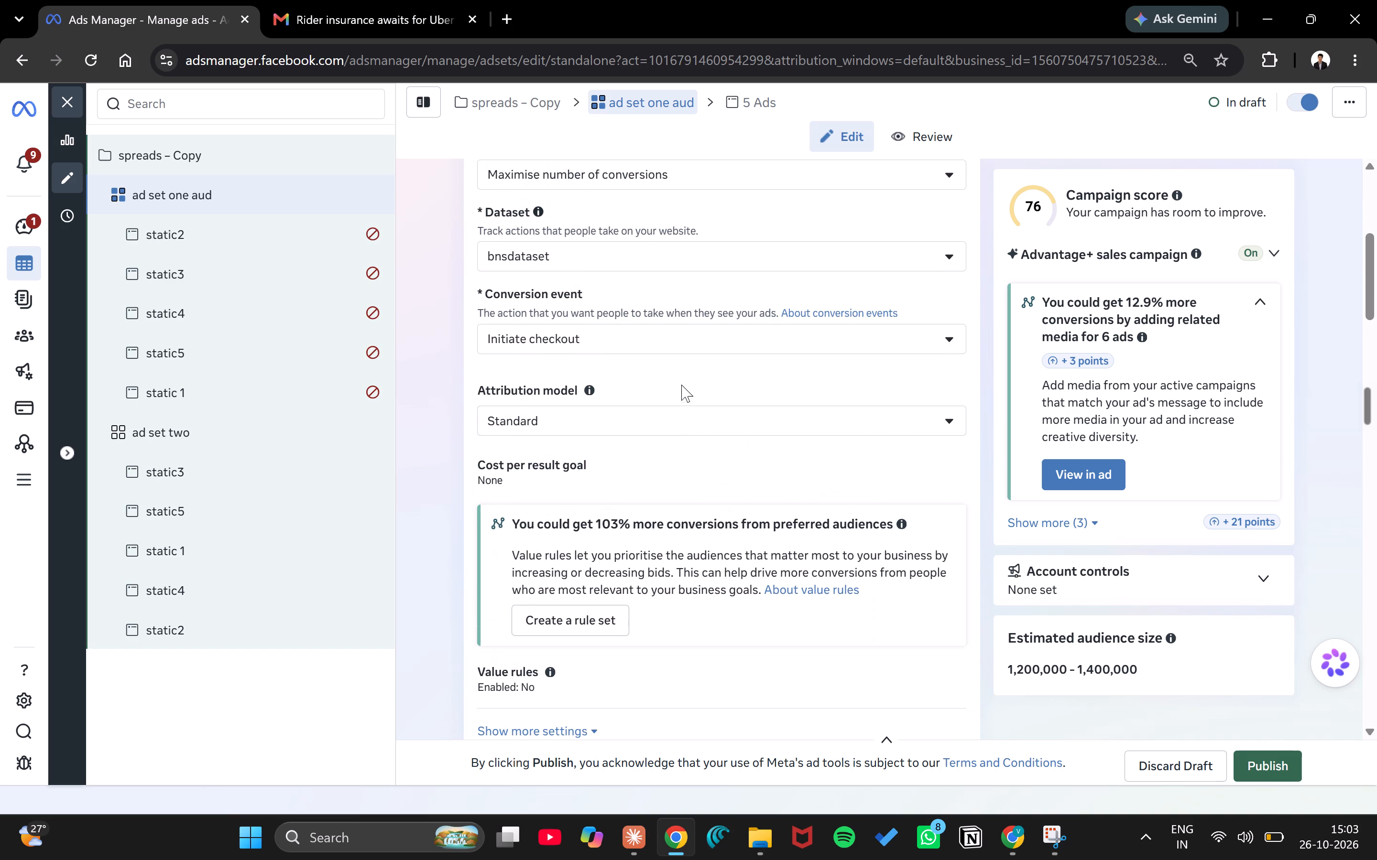
{"action": "left_click", "coordinate": [612, 338]}
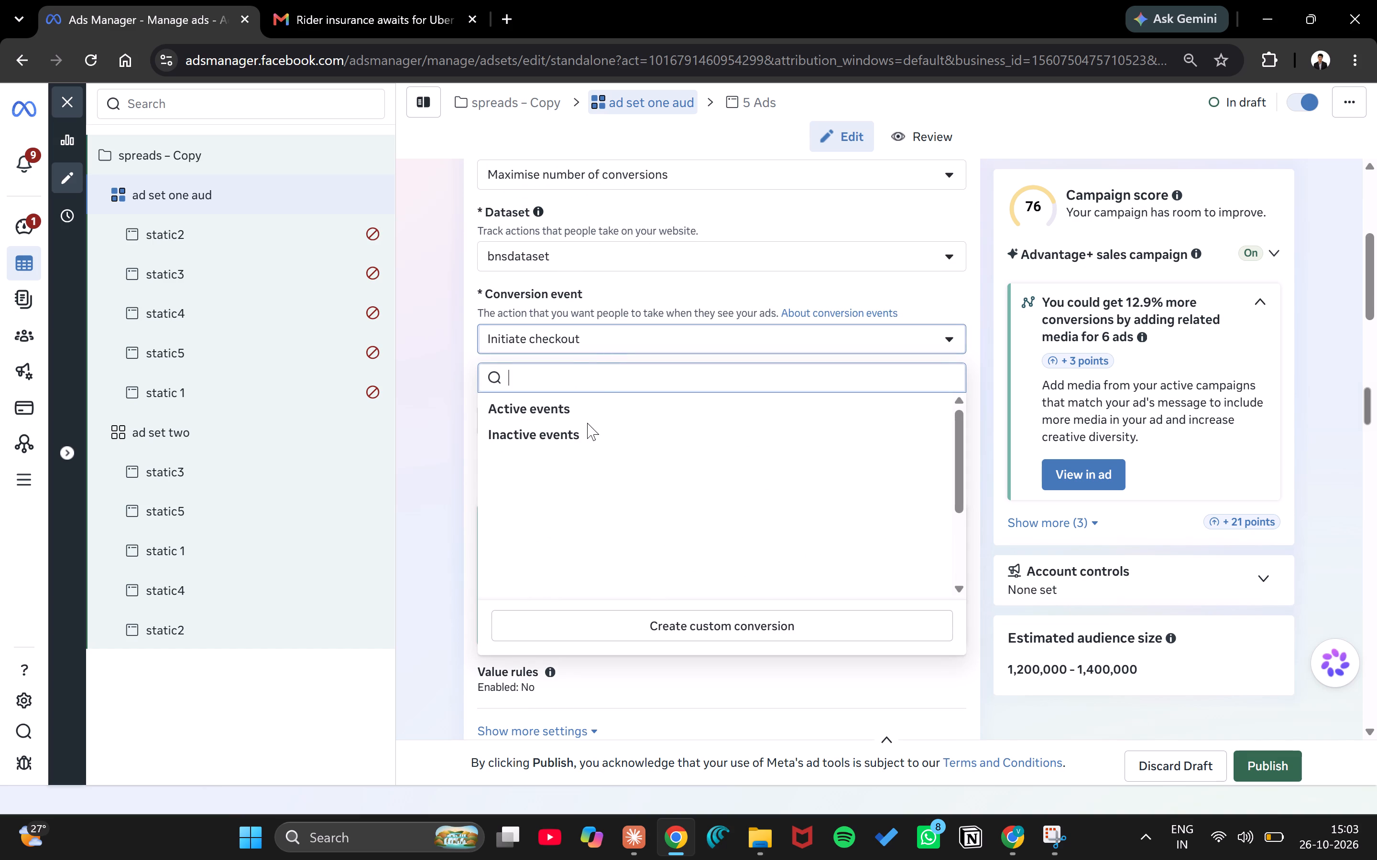
{"action": "left_click", "coordinate": [555, 406]}
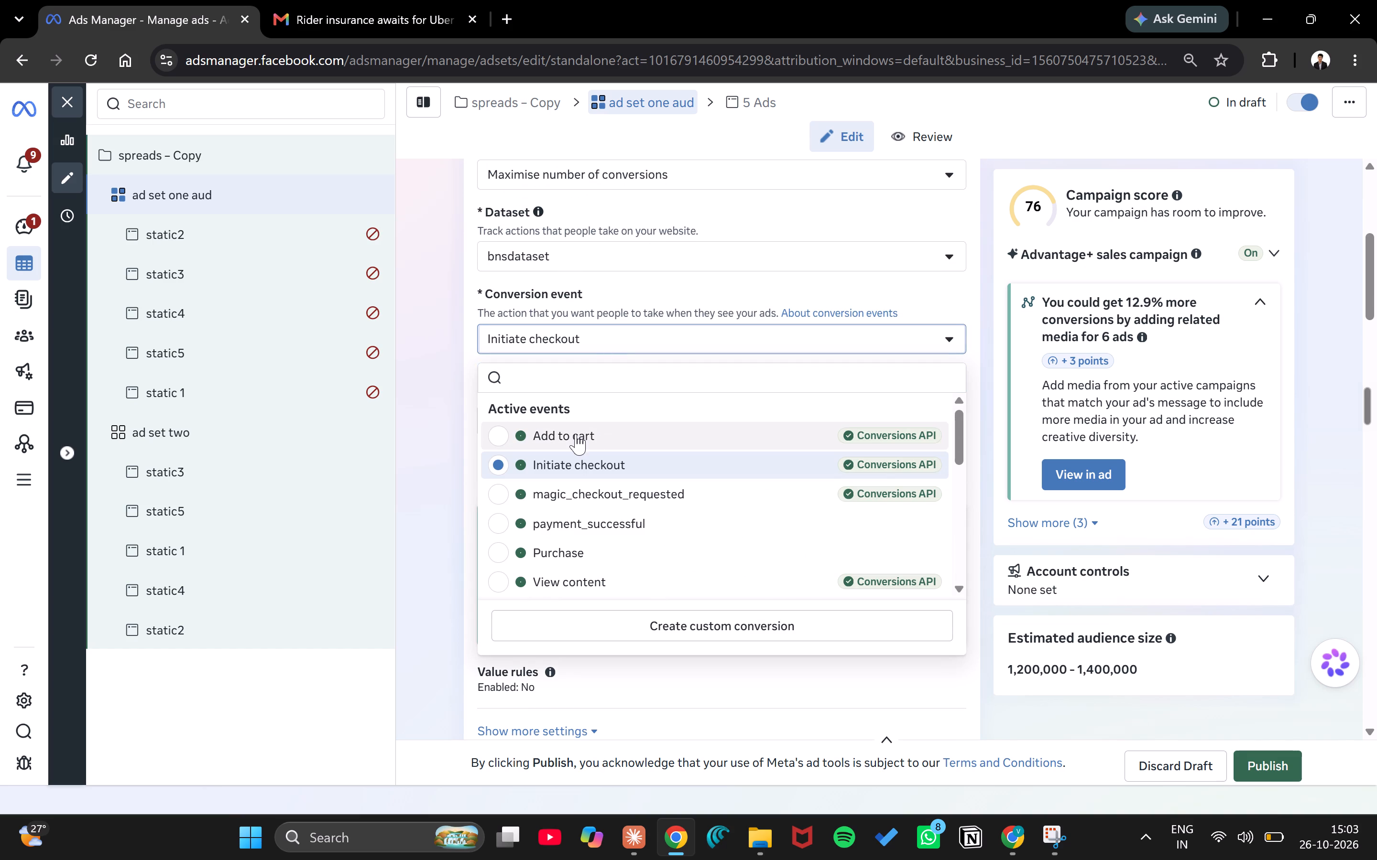
{"action": "left_click", "coordinate": [575, 547]}
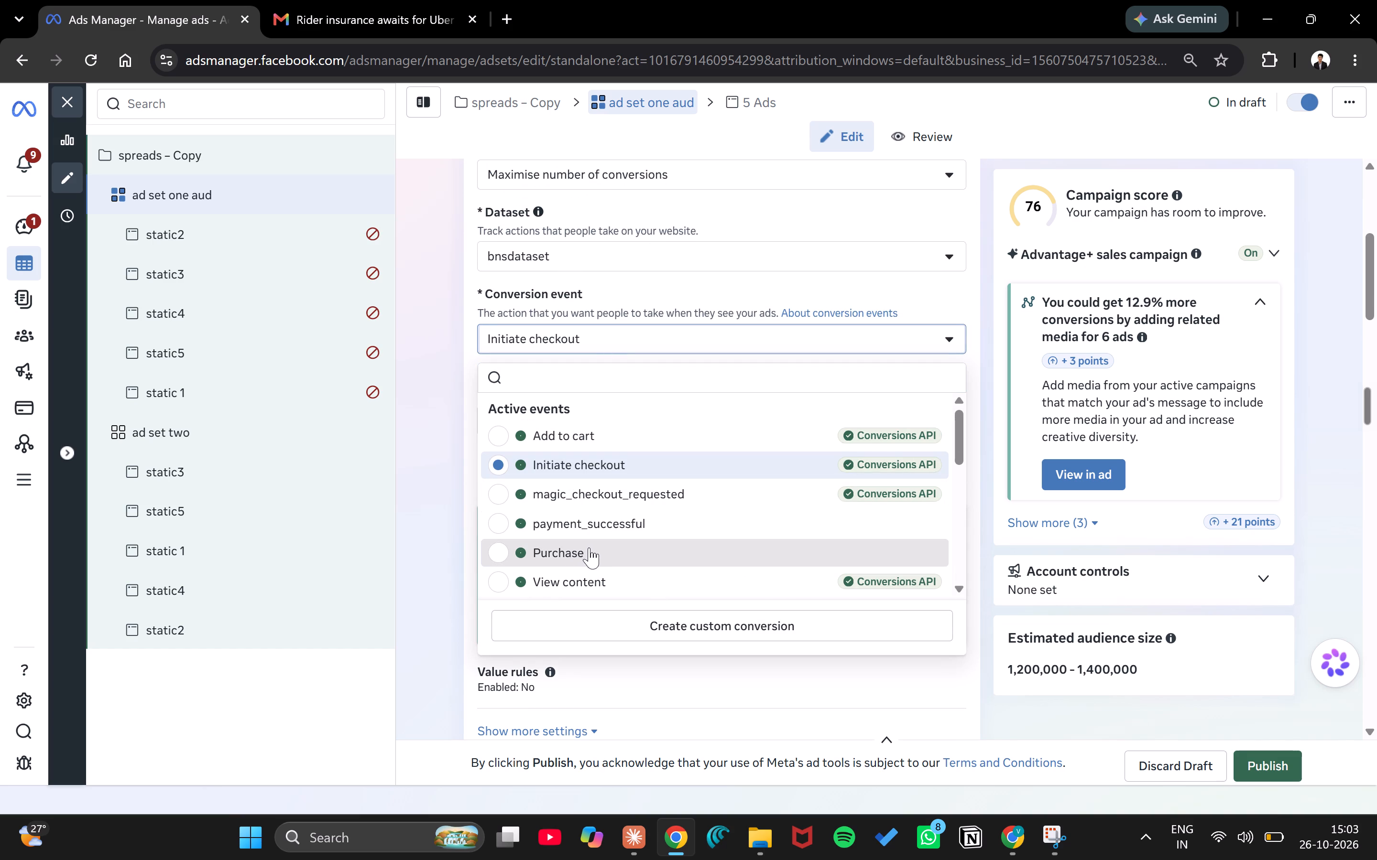
Review the conversion, budget, schedule, location and detailed targeting settings of "ad set one aud".
{"action": "scroll", "coordinate": [732, 532], "scroll_direction": "down", "scroll_amount": 1}
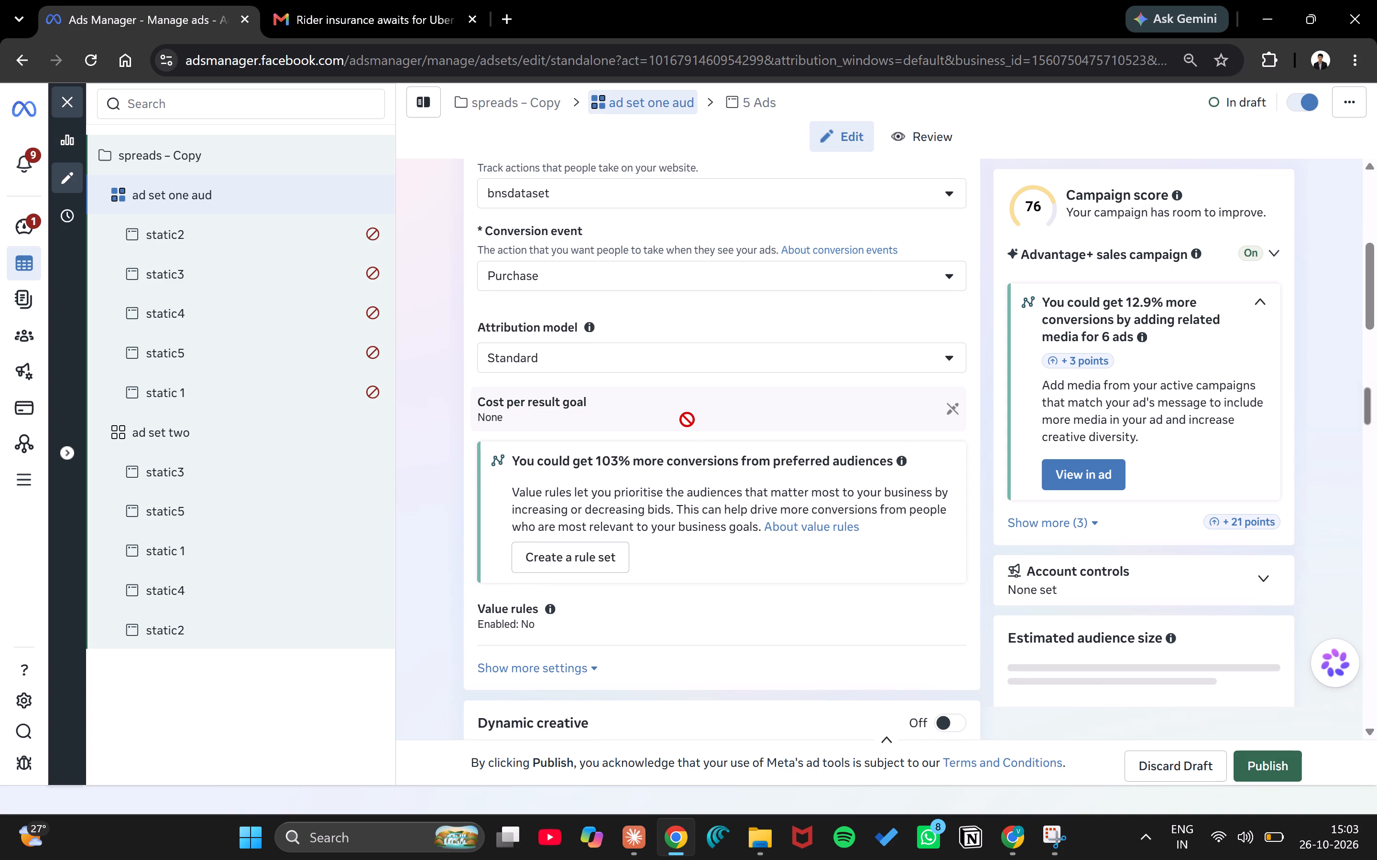
{"action": "scroll", "coordinate": [687, 419], "scroll_direction": "up", "scroll_amount": 7}
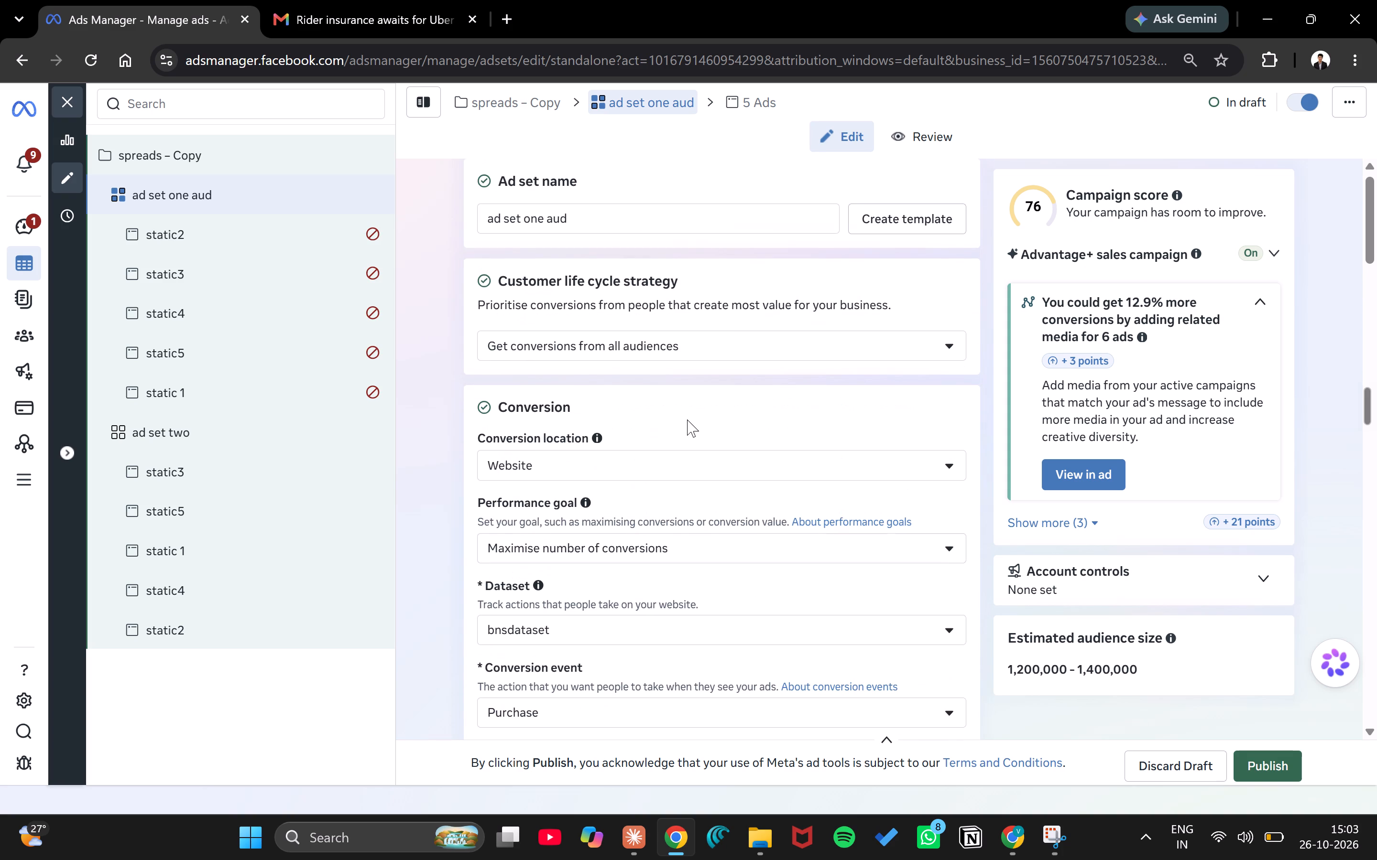
{"action": "scroll", "coordinate": [687, 419], "scroll_direction": "up", "scroll_amount": 1}
{"action": "scroll", "coordinate": [687, 419], "scroll_direction": "down", "scroll_amount": 5}
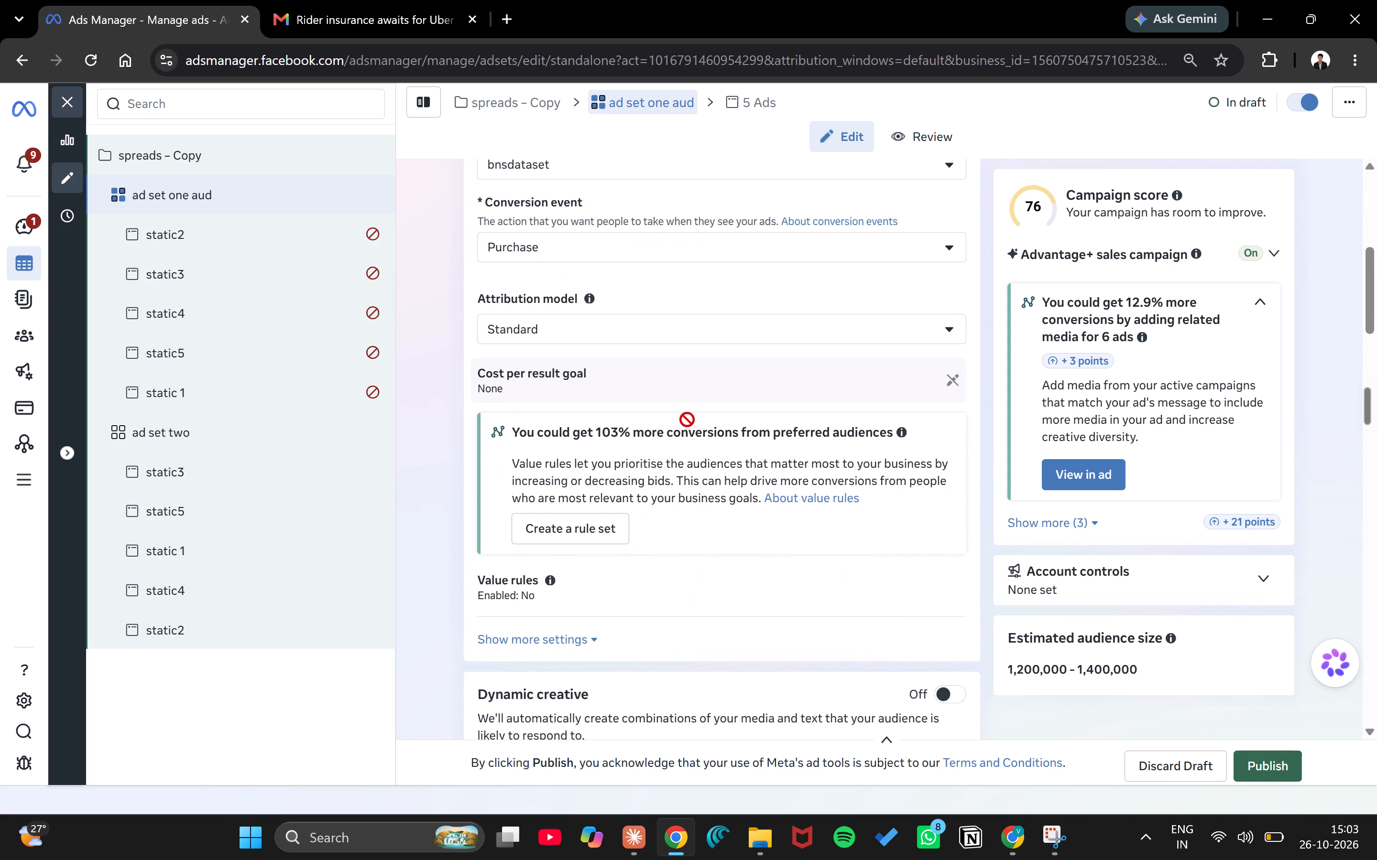
{"action": "scroll", "coordinate": [687, 419], "scroll_direction": "down", "scroll_amount": 6}
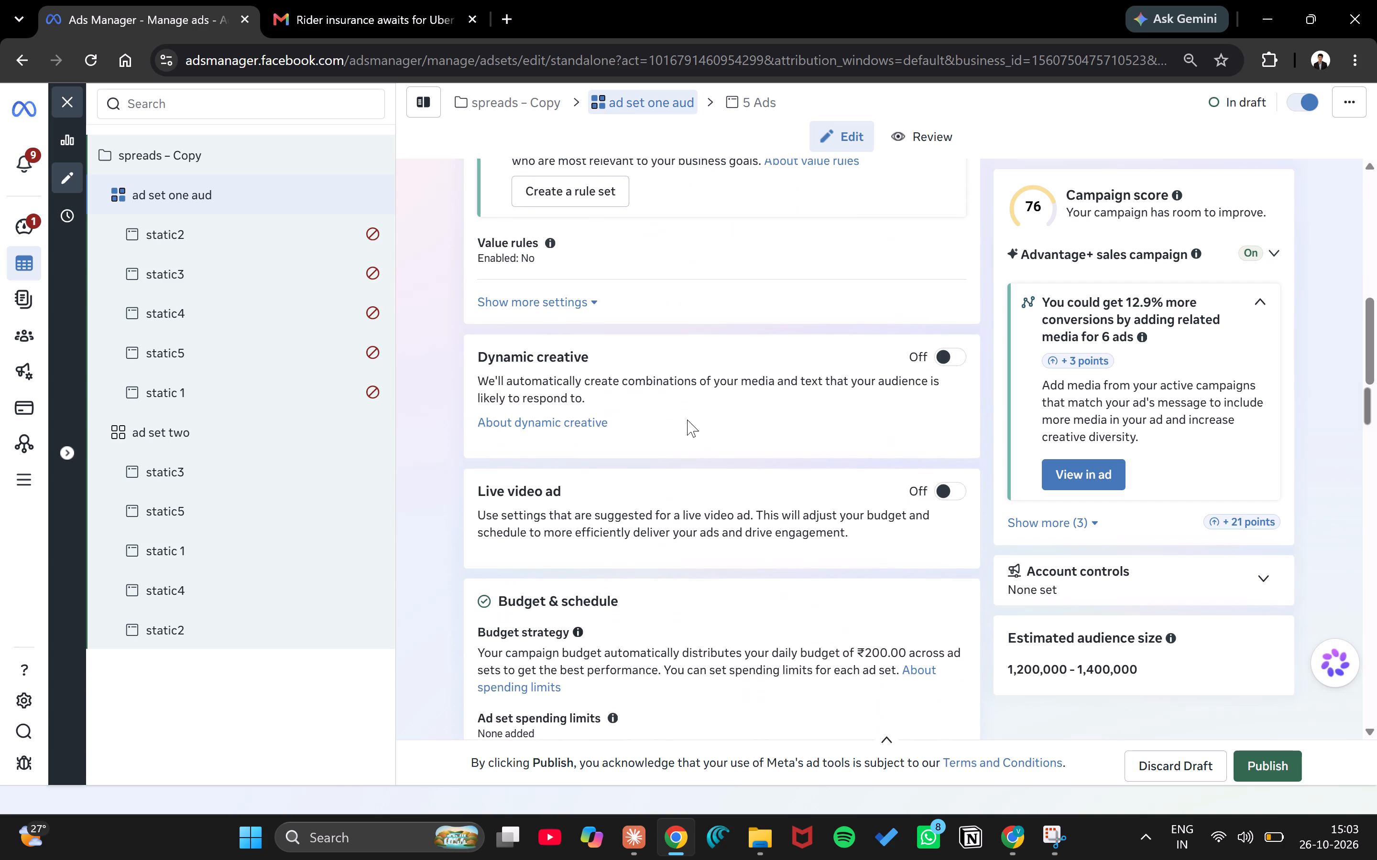
{"action": "scroll", "coordinate": [687, 419], "scroll_direction": "down", "scroll_amount": 1}
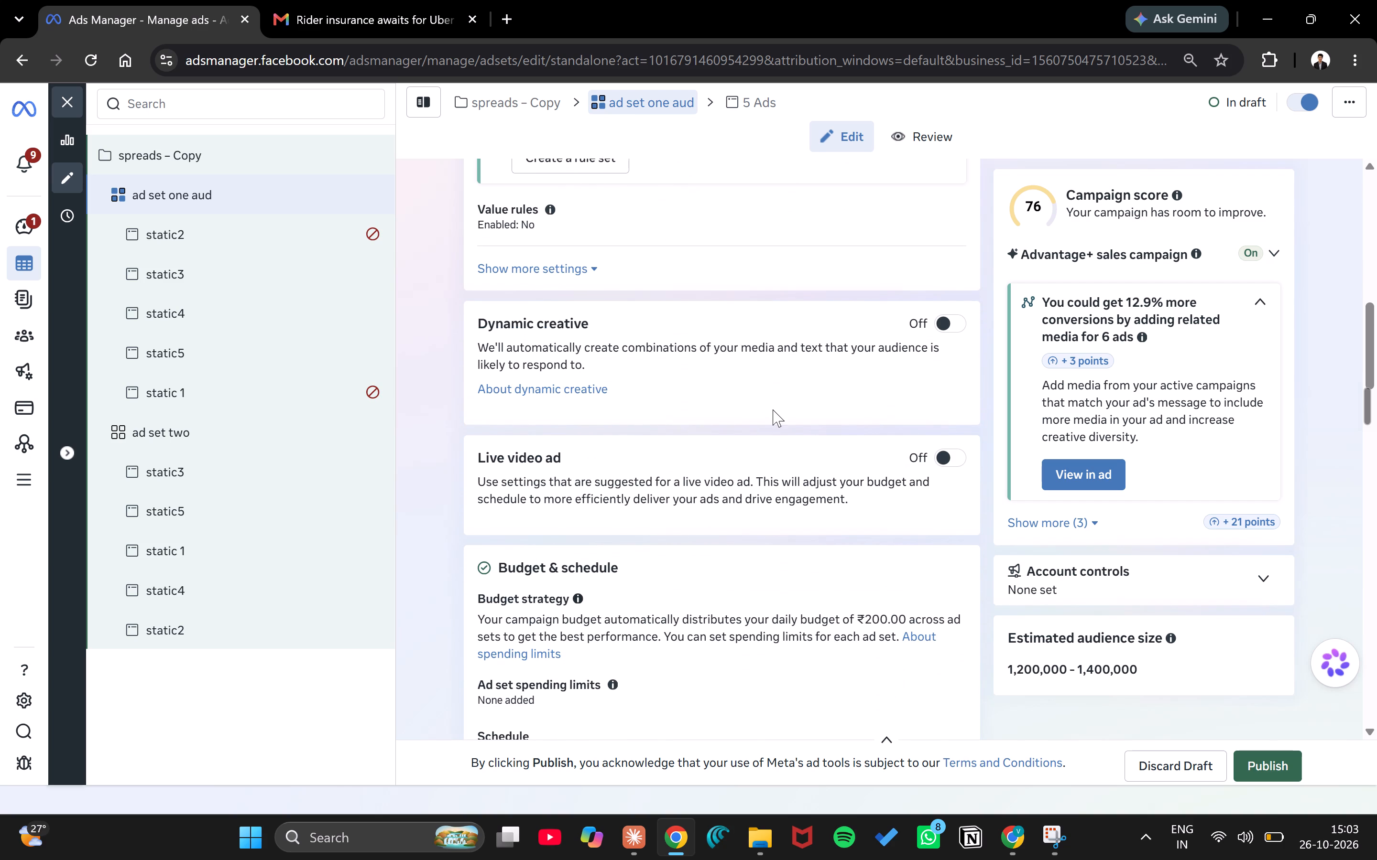
{"action": "scroll", "coordinate": [773, 409], "scroll_direction": "down", "scroll_amount": 6}
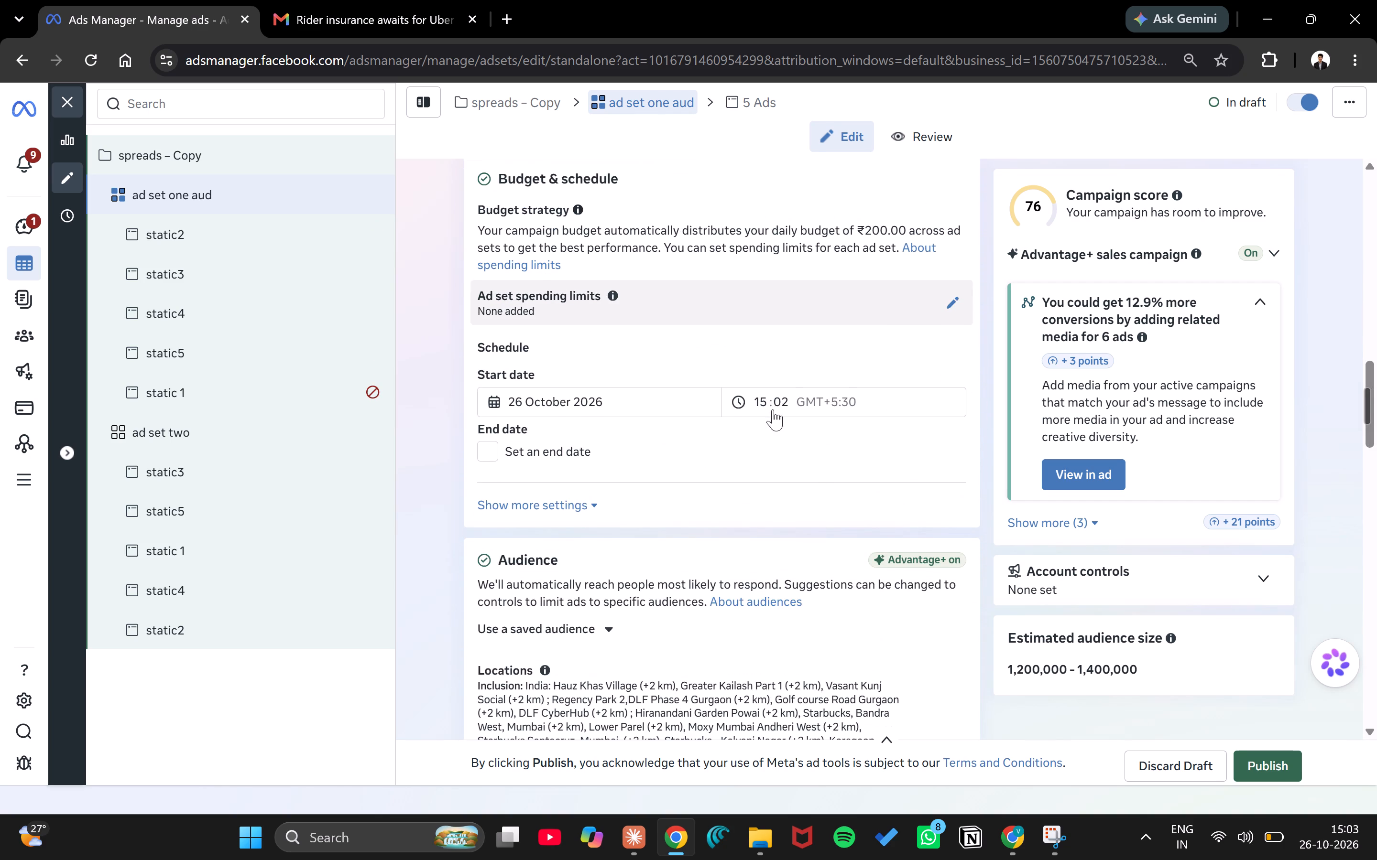
{"action": "scroll", "coordinate": [773, 409], "scroll_direction": "down", "scroll_amount": 4}
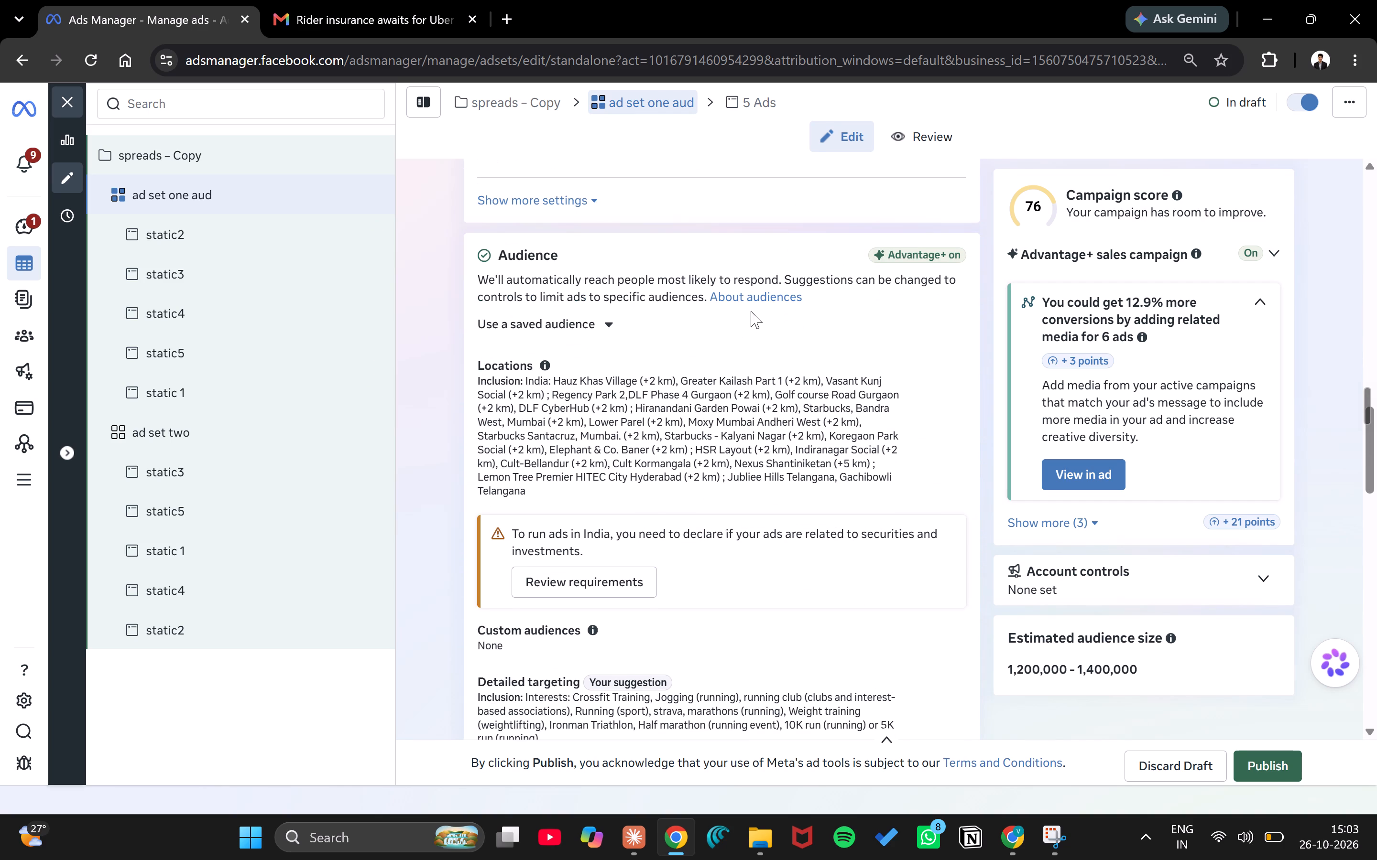
{"action": "scroll", "coordinate": [743, 293], "scroll_direction": "down", "scroll_amount": 1}
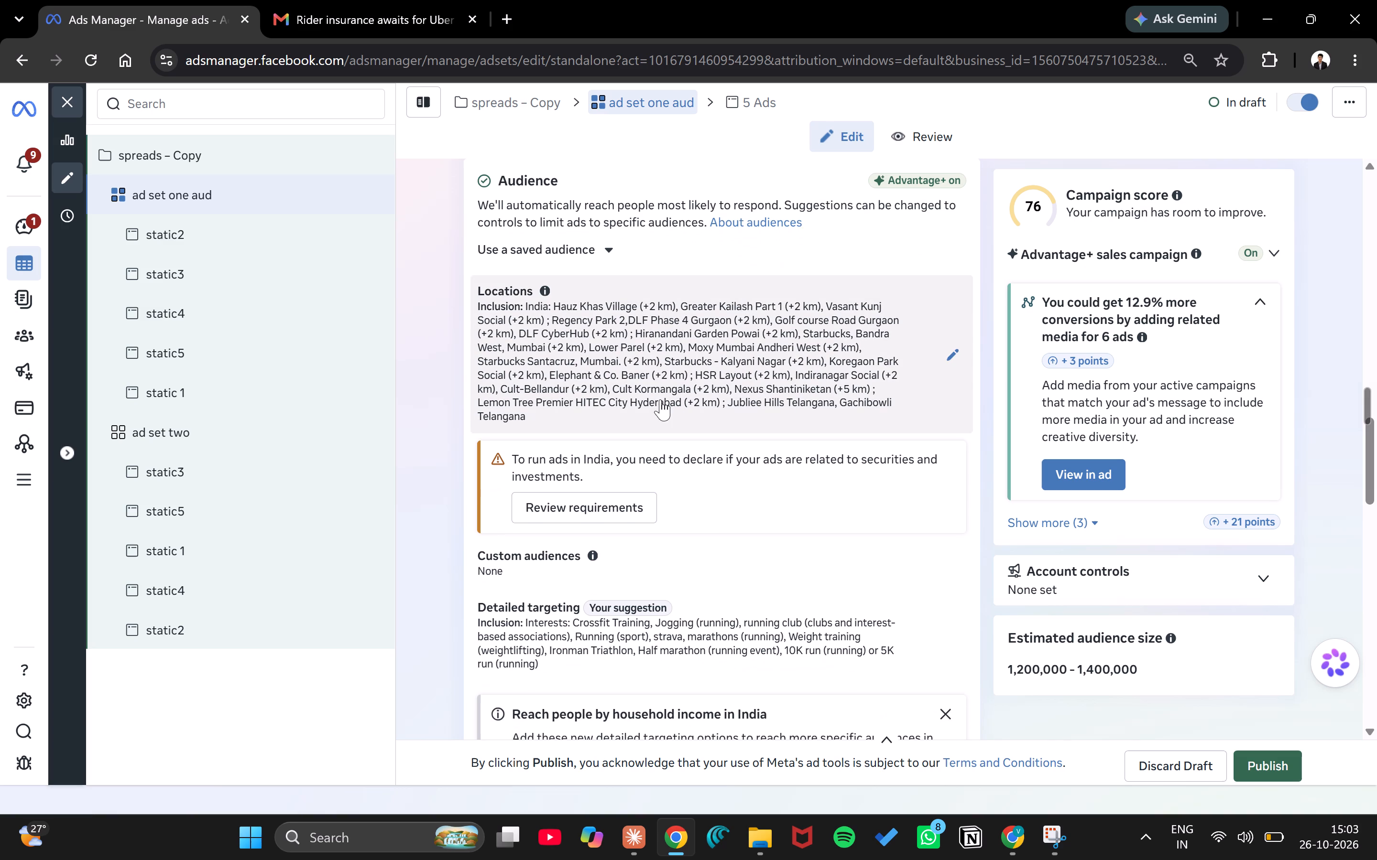
Dismiss the household income tip and collapse the app install status section in the audience settings of "ad set one aud".
{"action": "scroll", "coordinate": [660, 399], "scroll_direction": "down", "scroll_amount": 3}
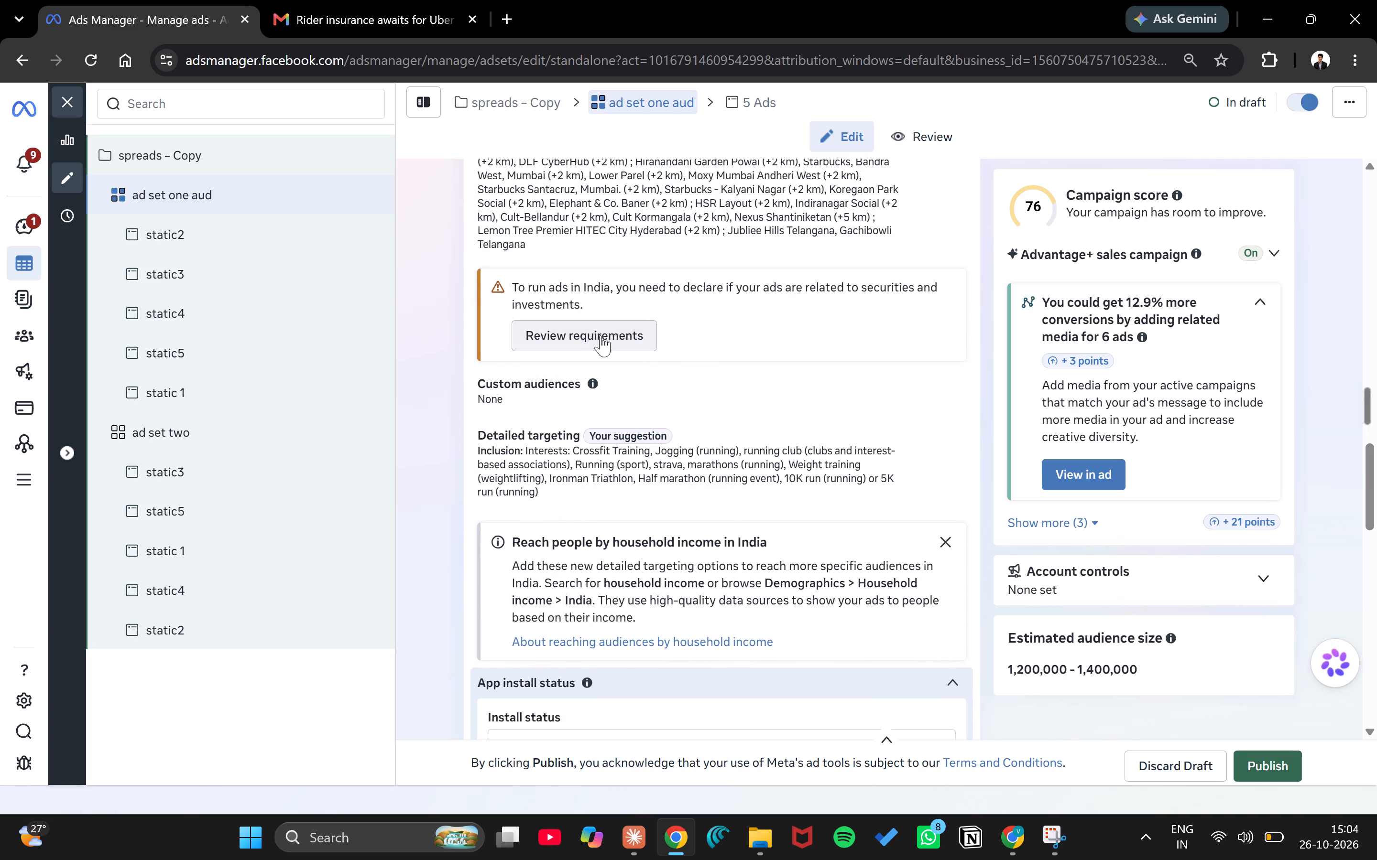
{"action": "scroll", "coordinate": [598, 341], "scroll_direction": "down", "scroll_amount": 1}
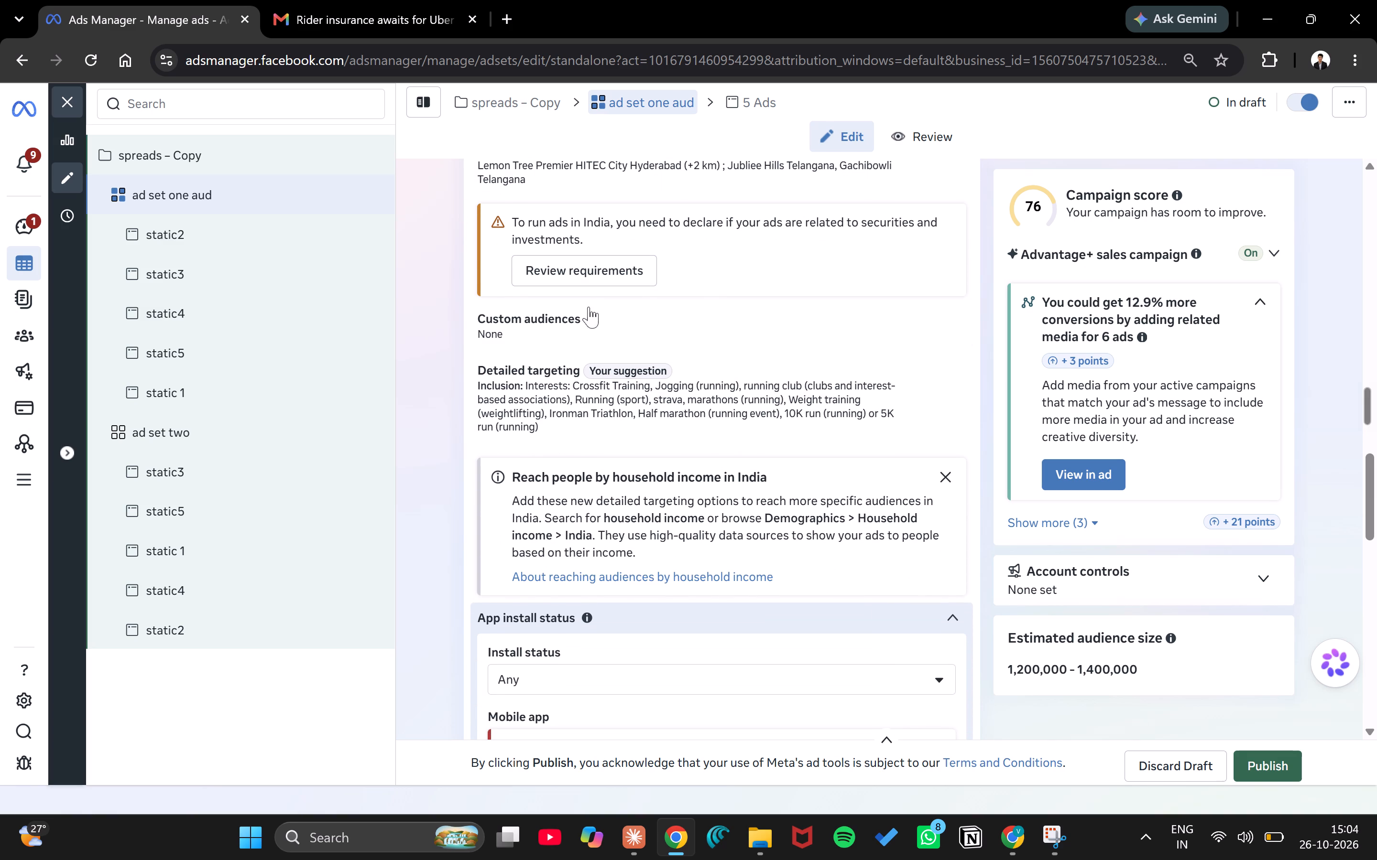
{"action": "scroll", "coordinate": [618, 445], "scroll_direction": "down", "scroll_amount": 2}
{"action": "left_click", "coordinate": [938, 379]}
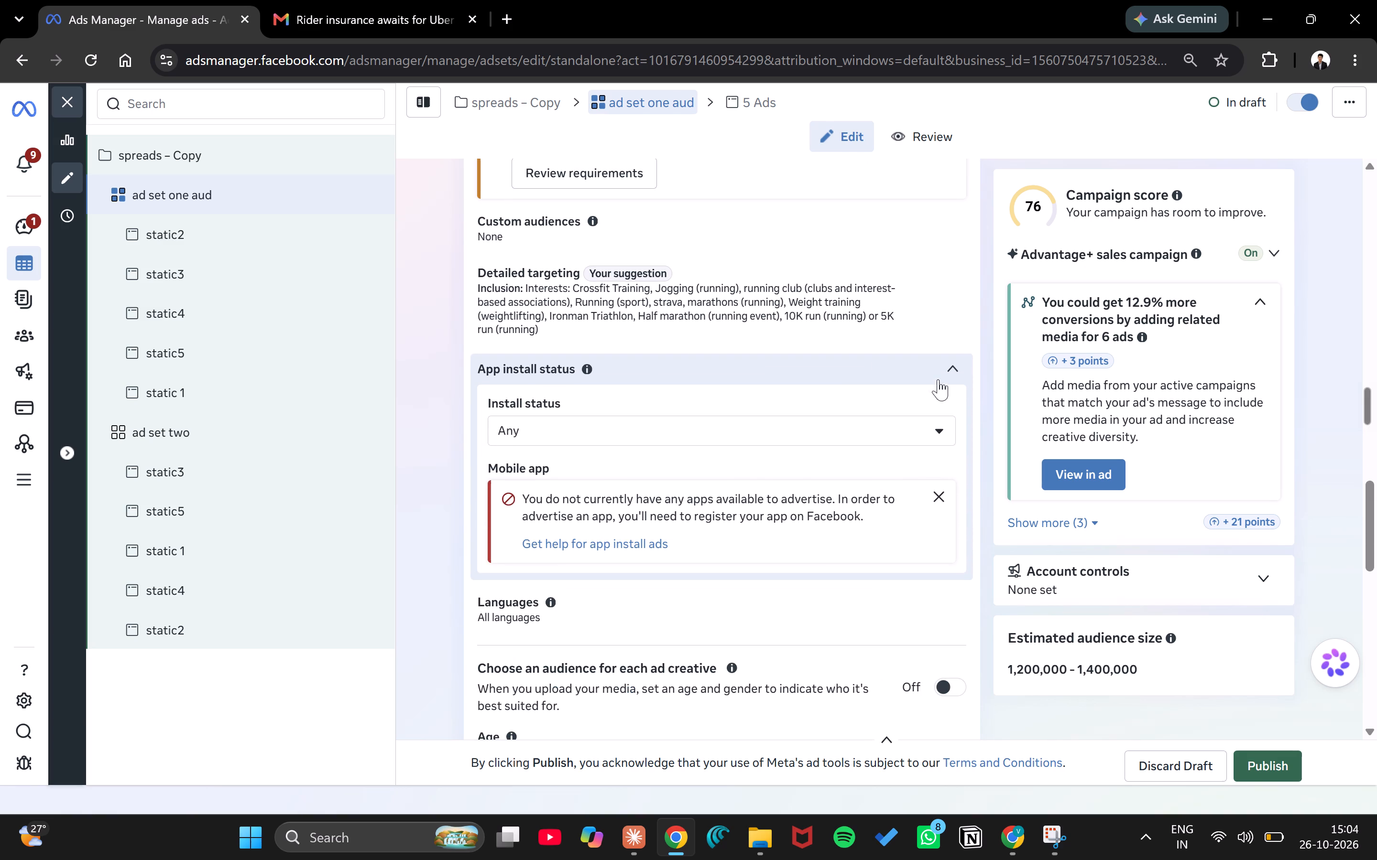
{"action": "left_click", "coordinate": [952, 375]}
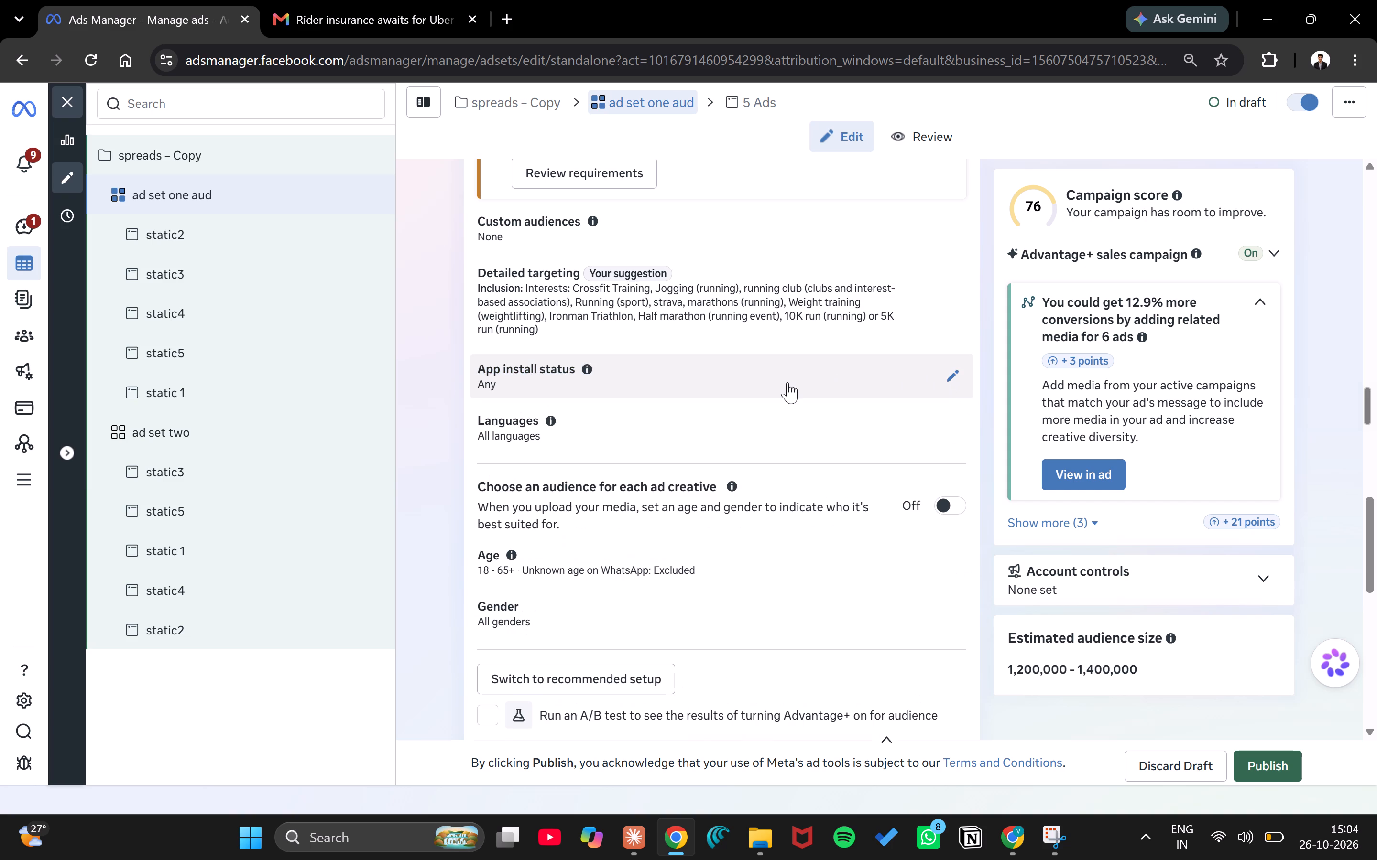
Turn on "Choose an audience for each ad creative" in the audience settings of "ad set one aud".
{"action": "scroll", "coordinate": [787, 382], "scroll_direction": "down", "scroll_amount": 1}
{"action": "scroll", "coordinate": [640, 443], "scroll_direction": "down", "scroll_amount": 1}
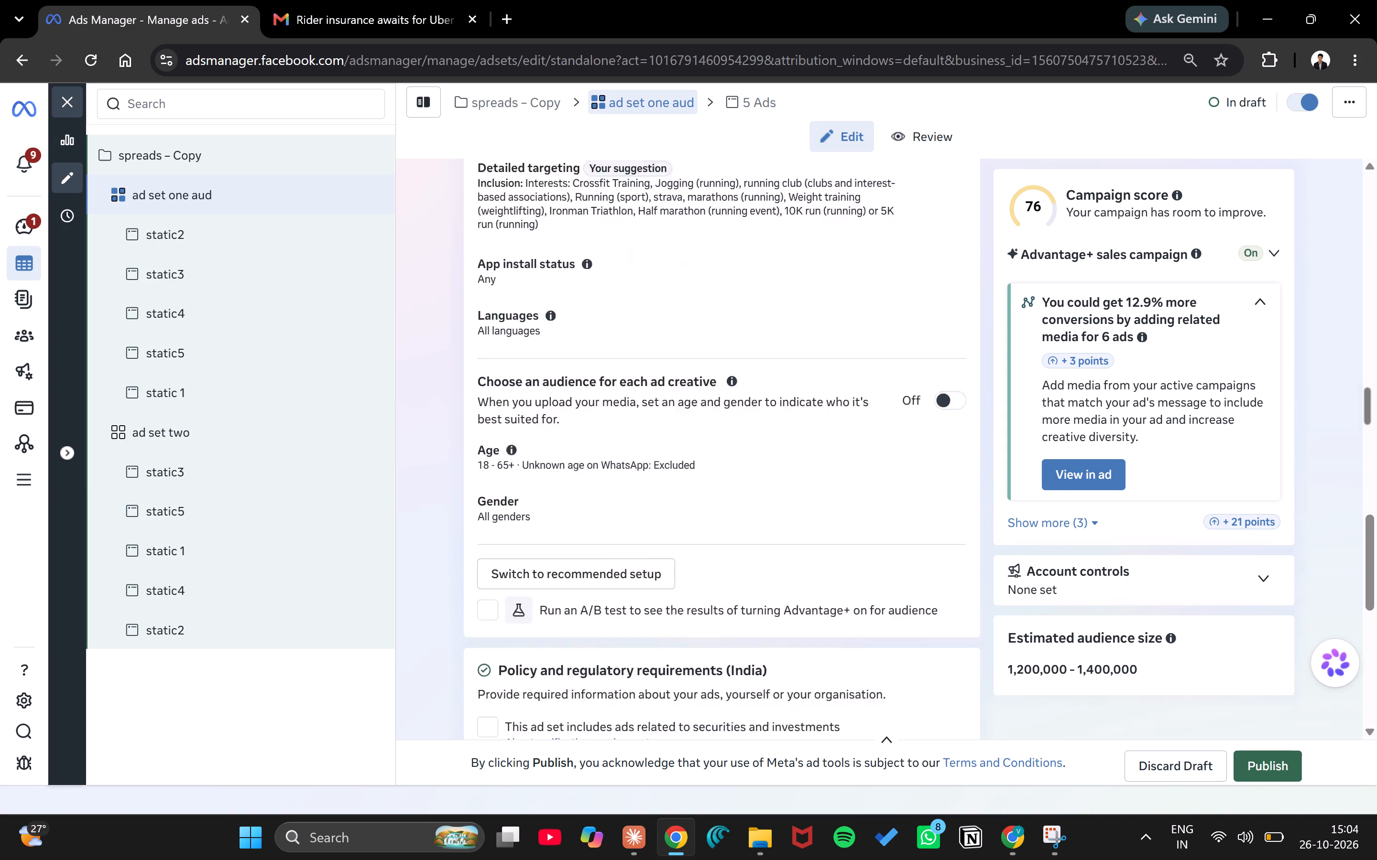
{"action": "scroll", "coordinate": [640, 443], "scroll_direction": "down", "scroll_amount": 2}
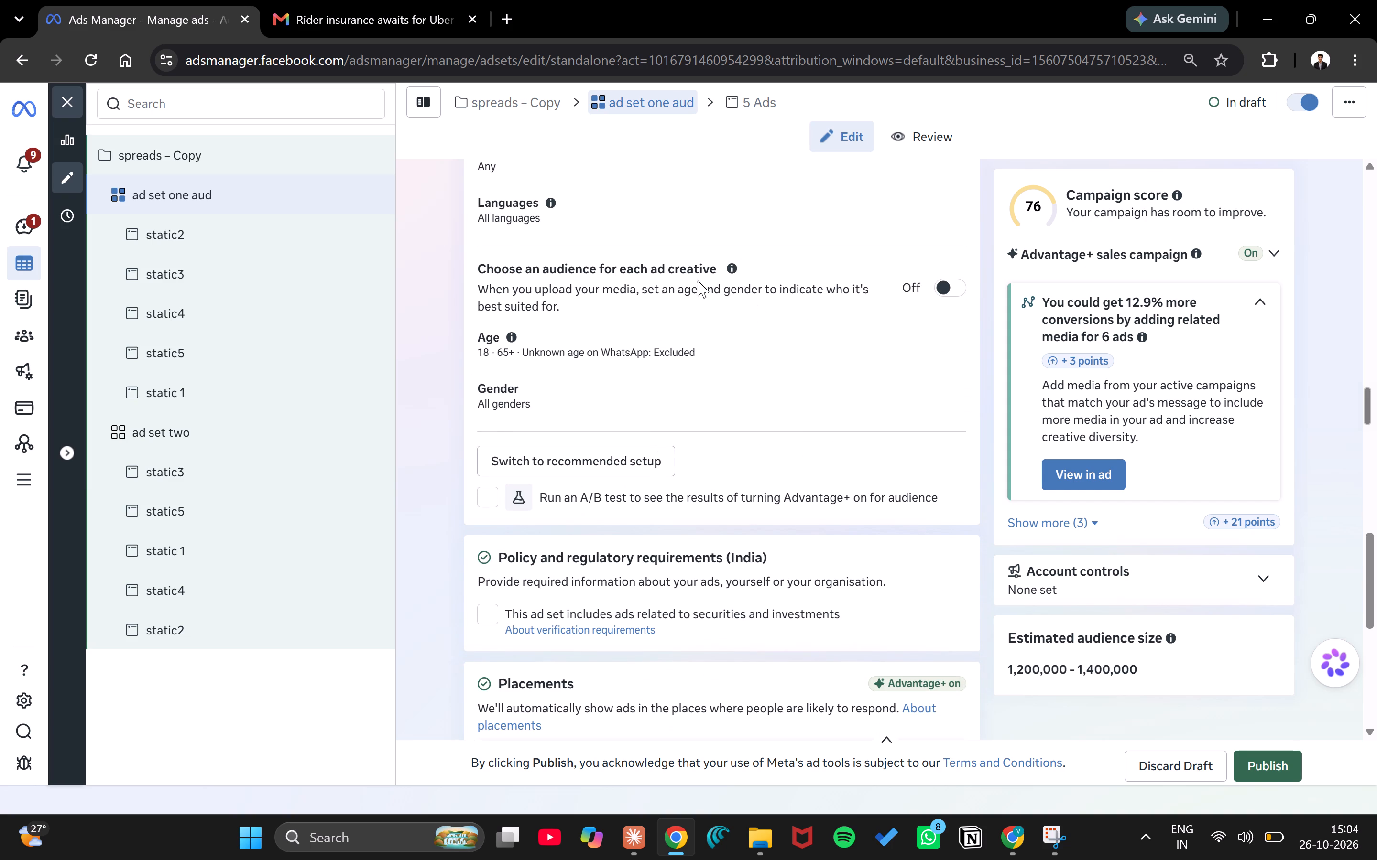
{"action": "left_click", "coordinate": [943, 291]}
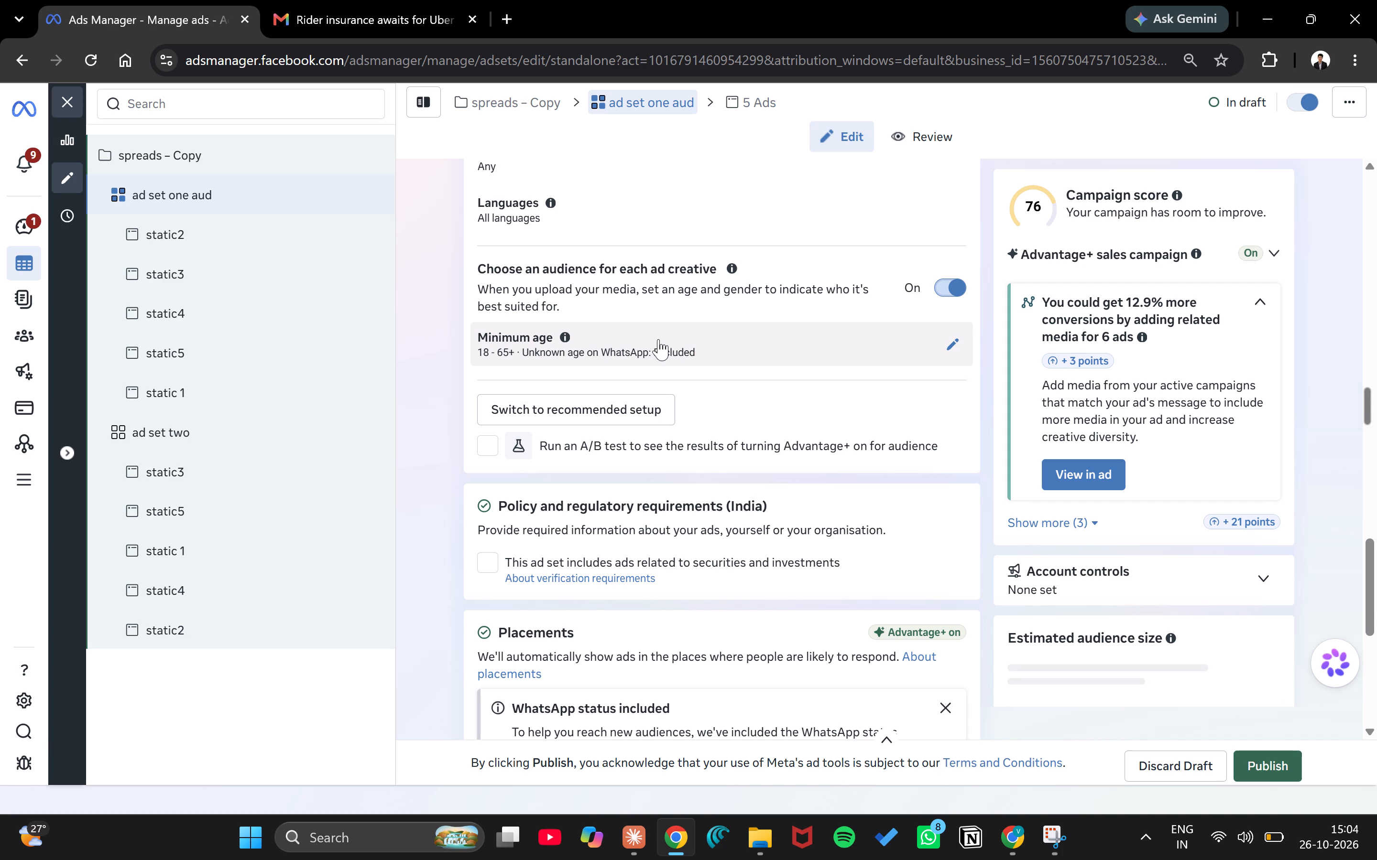
Set the minimum age of the "ad set one aud" audience to 22.
{"action": "left_click", "coordinate": [658, 341]}
{"action": "left_click", "coordinate": [525, 374]}
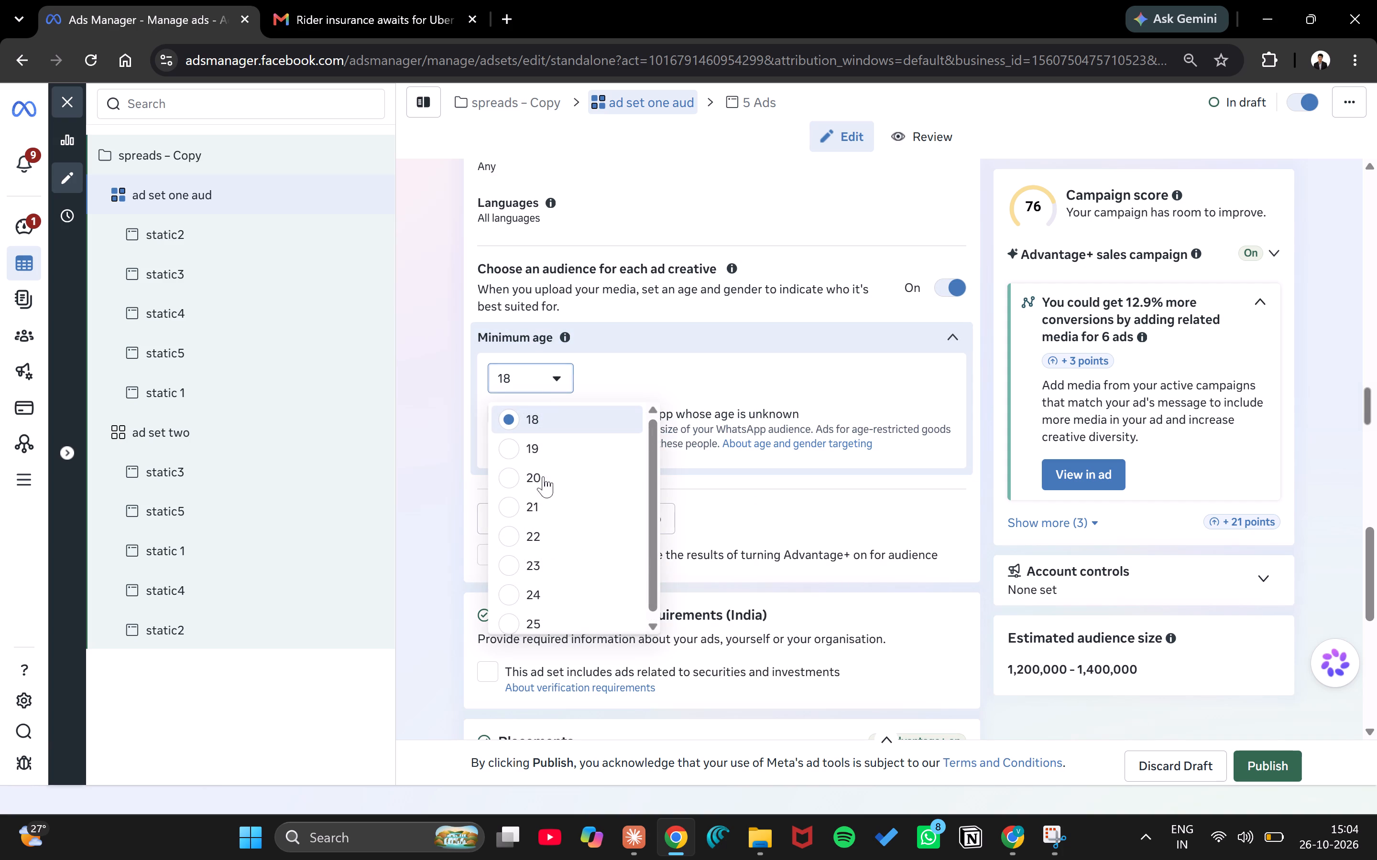
{"action": "left_click", "coordinate": [535, 526]}
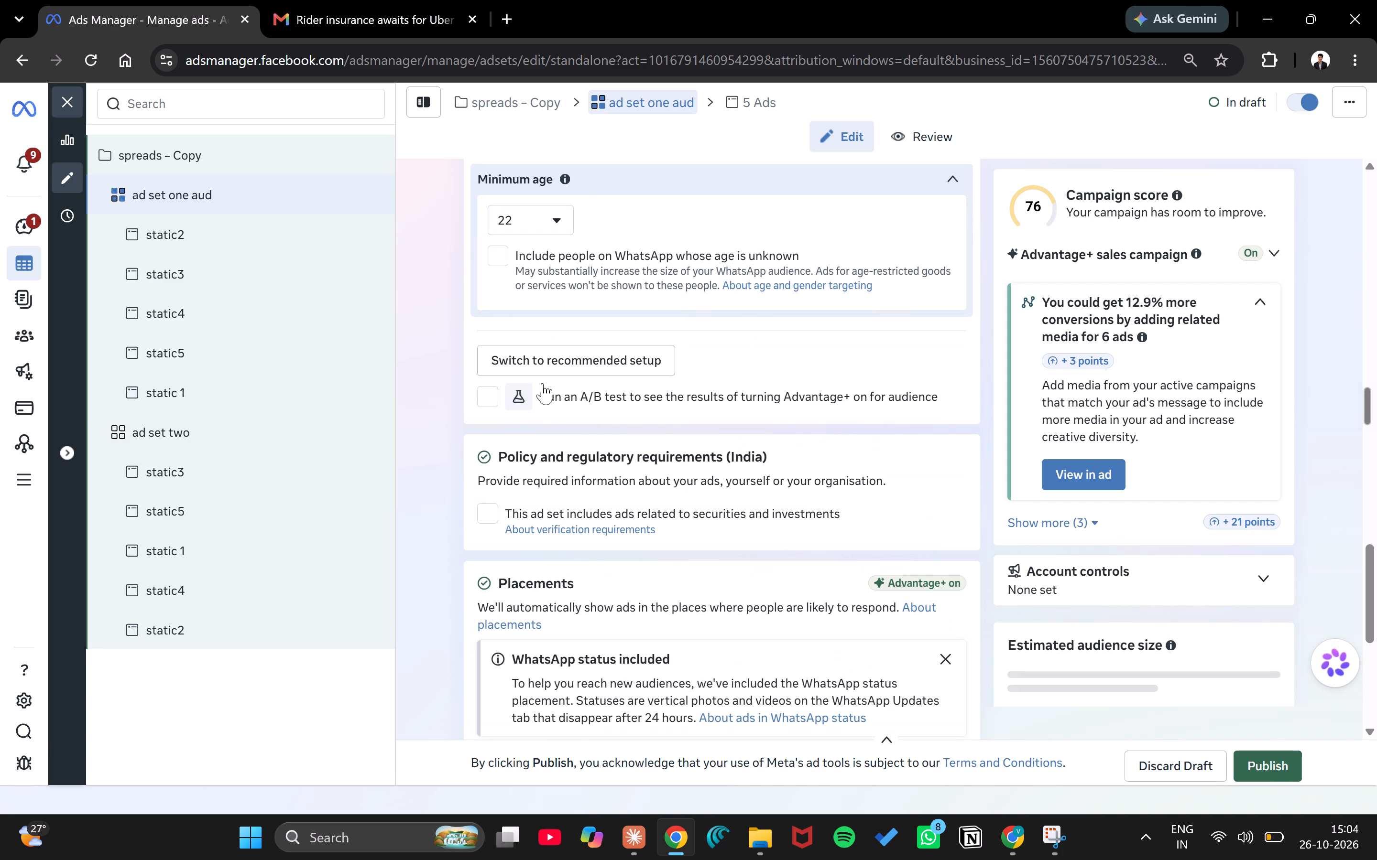
{"action": "scroll", "coordinate": [686, 394], "scroll_direction": "up", "scroll_amount": 2}
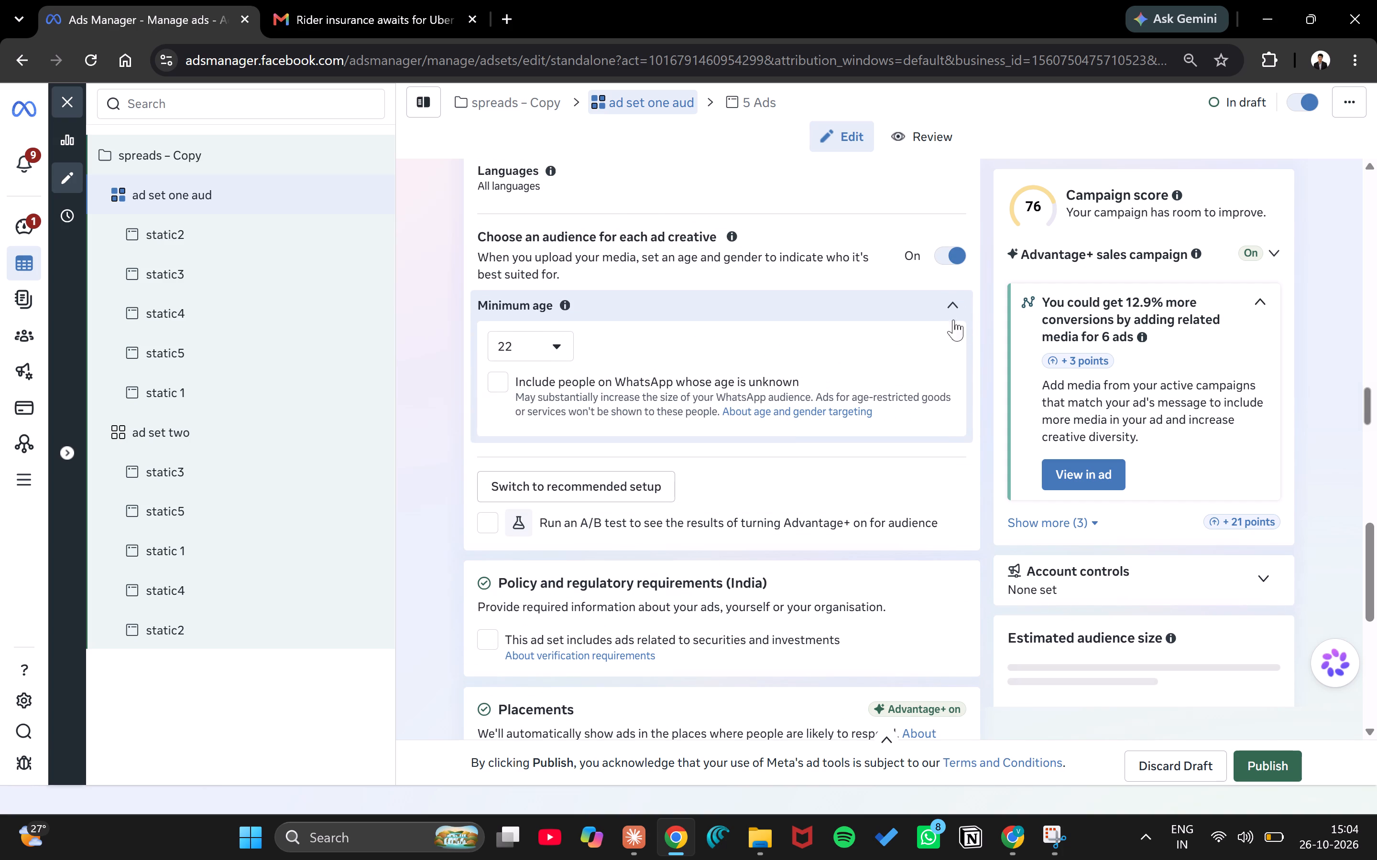
{"action": "left_click", "coordinate": [953, 301]}
Include people on WhatsApp whose age is unknown in the minimum age settings of "ad set one aud".
{"action": "scroll", "coordinate": [690, 367], "scroll_direction": "down", "scroll_amount": 1}
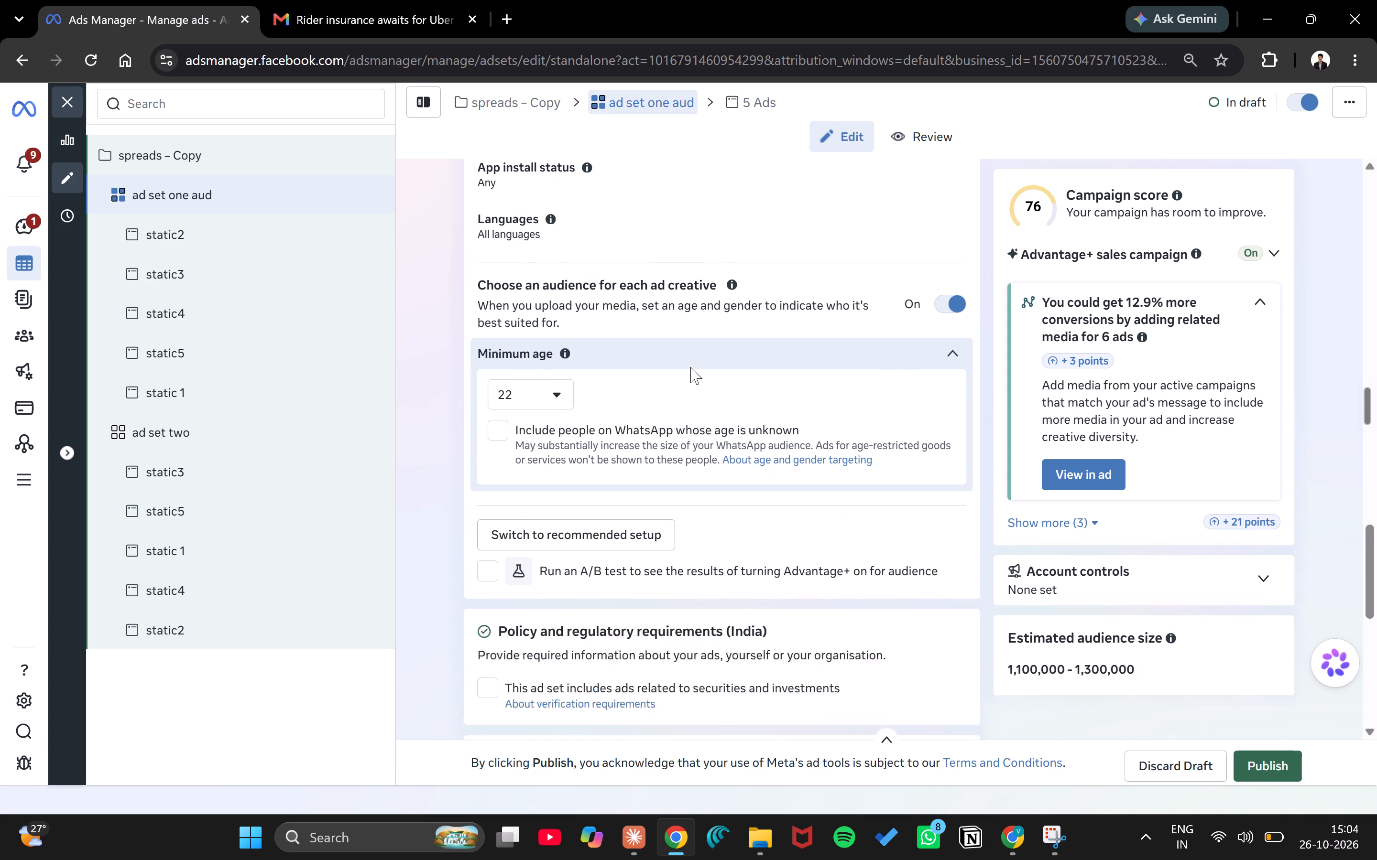
{"action": "scroll", "coordinate": [690, 367], "scroll_direction": "down", "scroll_amount": 1}
{"action": "left_click", "coordinate": [497, 379]}
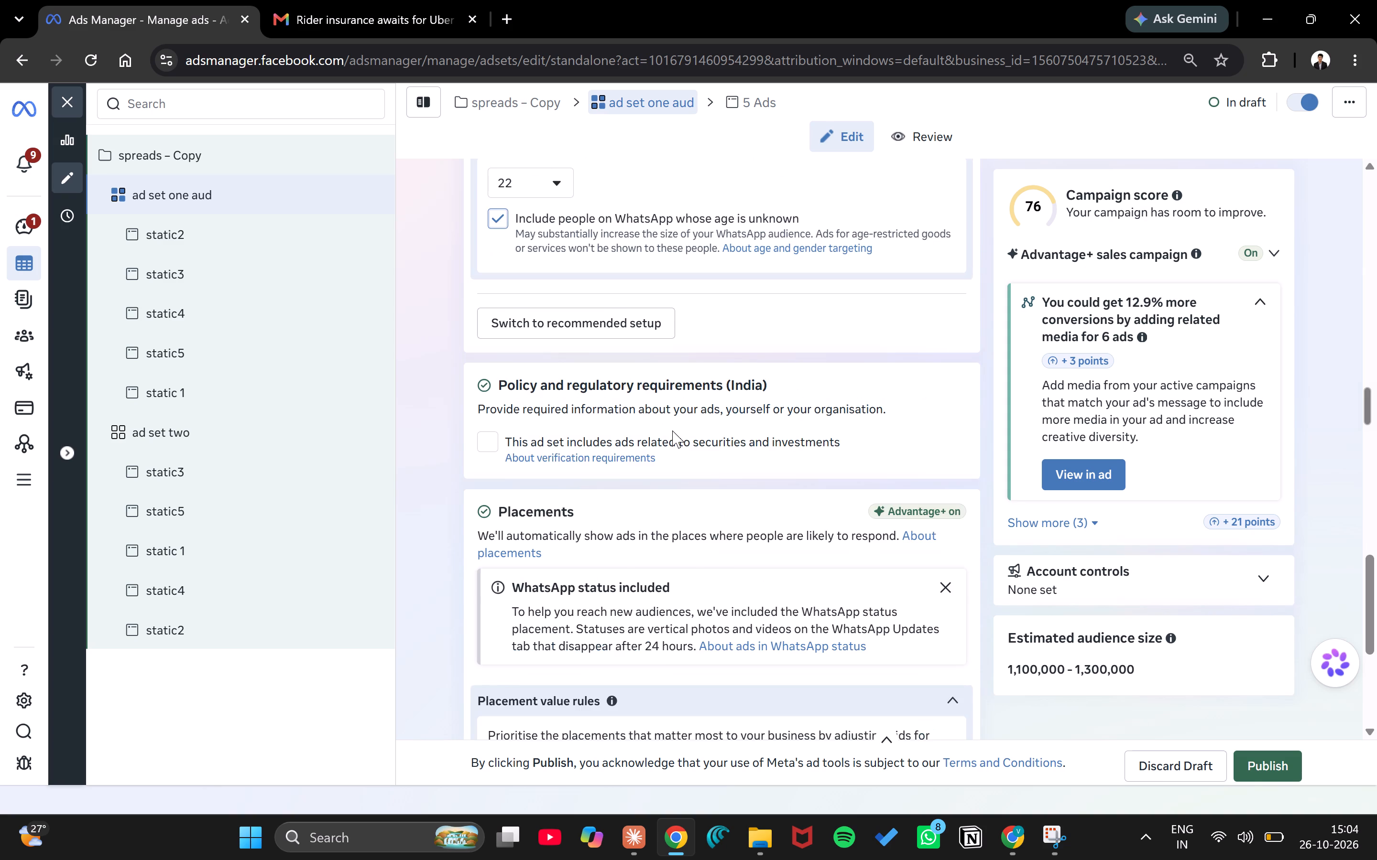
Set the conversion event of "ad set two" to Purchase.
{"action": "scroll", "coordinate": [672, 430], "scroll_direction": "down", "scroll_amount": 5}
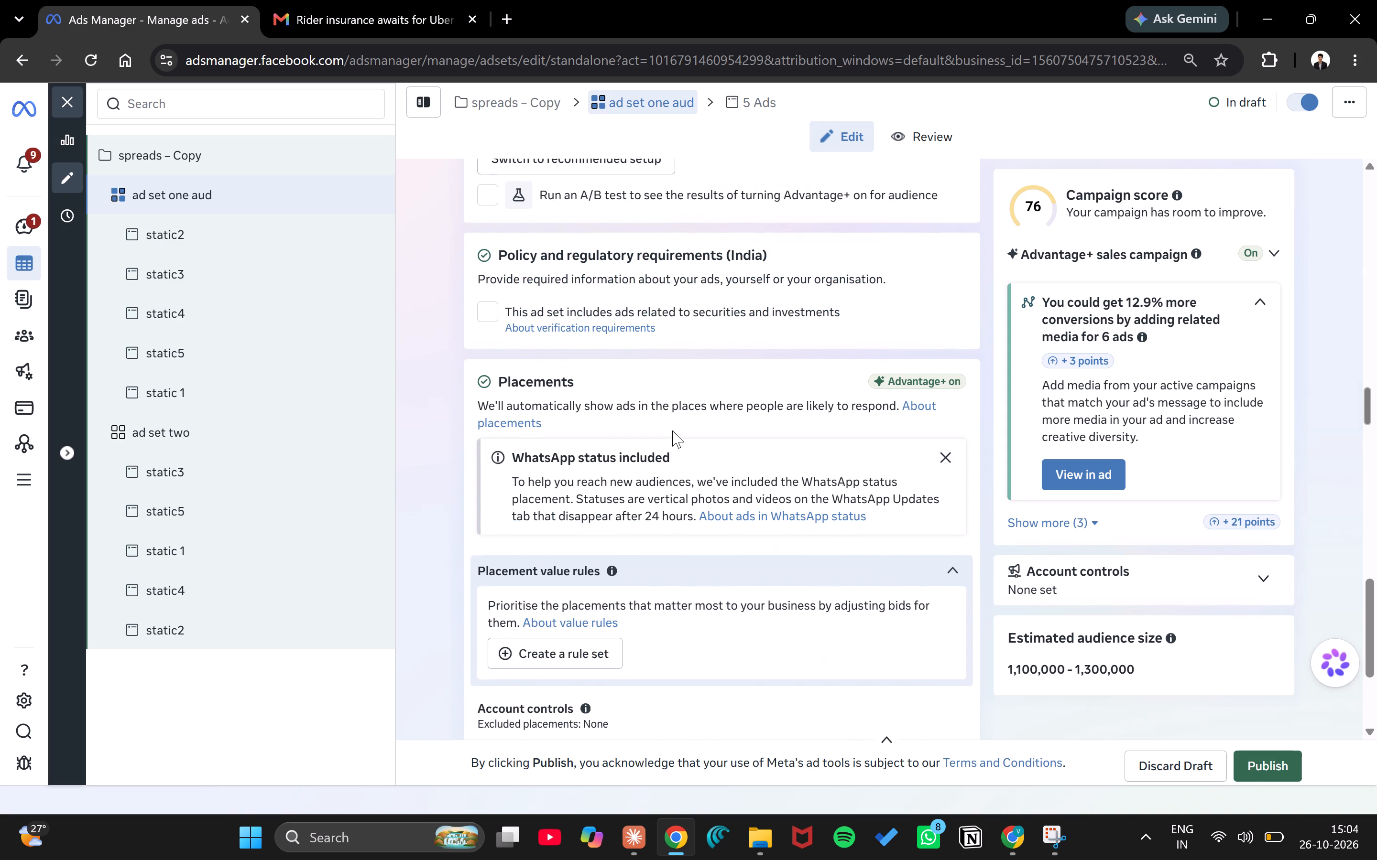
{"action": "scroll", "coordinate": [672, 430], "scroll_direction": "down", "scroll_amount": 4}
{"action": "scroll", "coordinate": [672, 430], "scroll_direction": "up", "scroll_amount": 15}
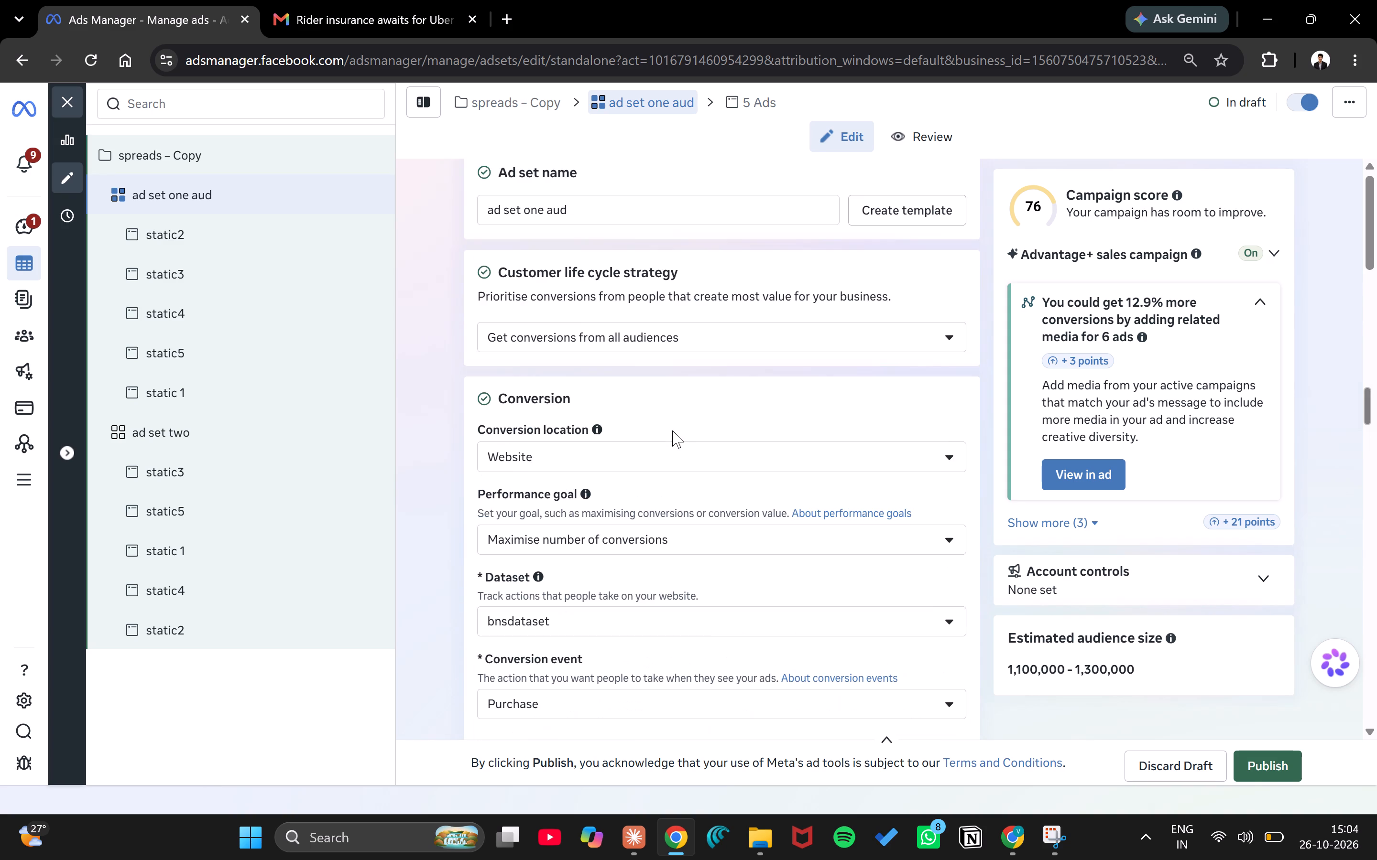
{"action": "left_click", "coordinate": [194, 435]}
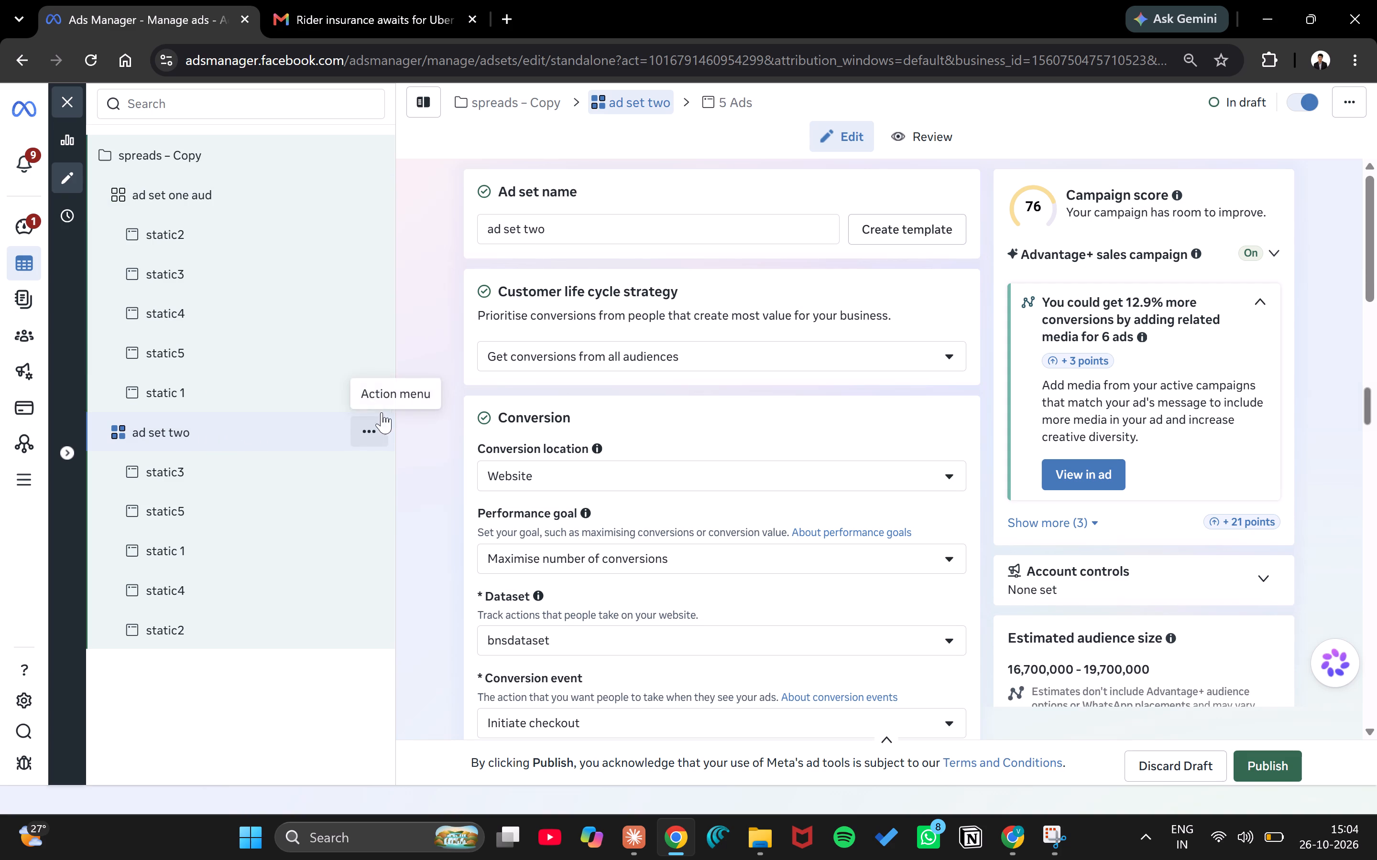
{"action": "scroll", "coordinate": [696, 344], "scroll_direction": "down", "scroll_amount": 2}
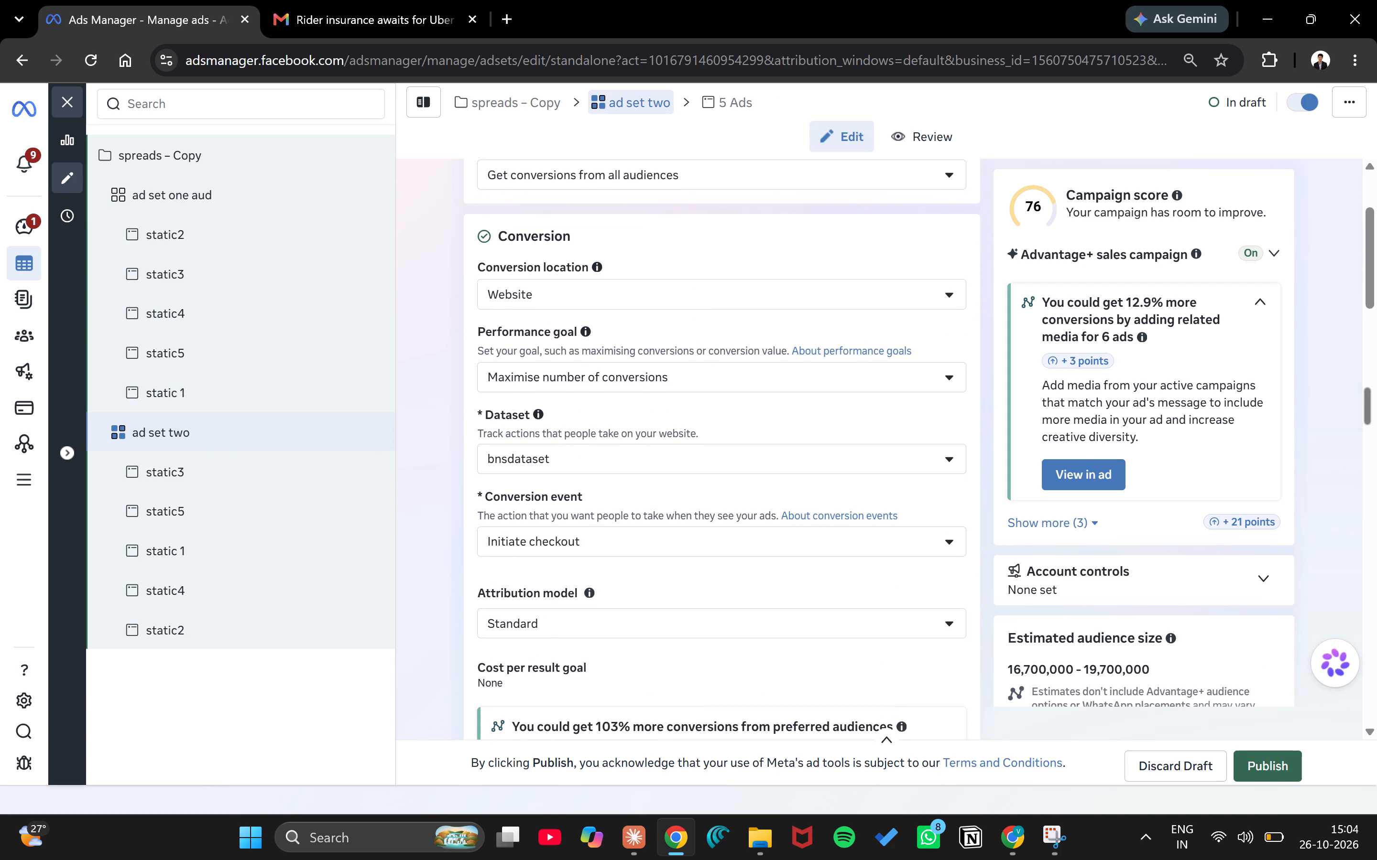
{"action": "scroll", "coordinate": [696, 344], "scroll_direction": "down", "scroll_amount": 1}
{"action": "left_click", "coordinate": [623, 531]}
{"action": "left_click", "coordinate": [612, 405]}
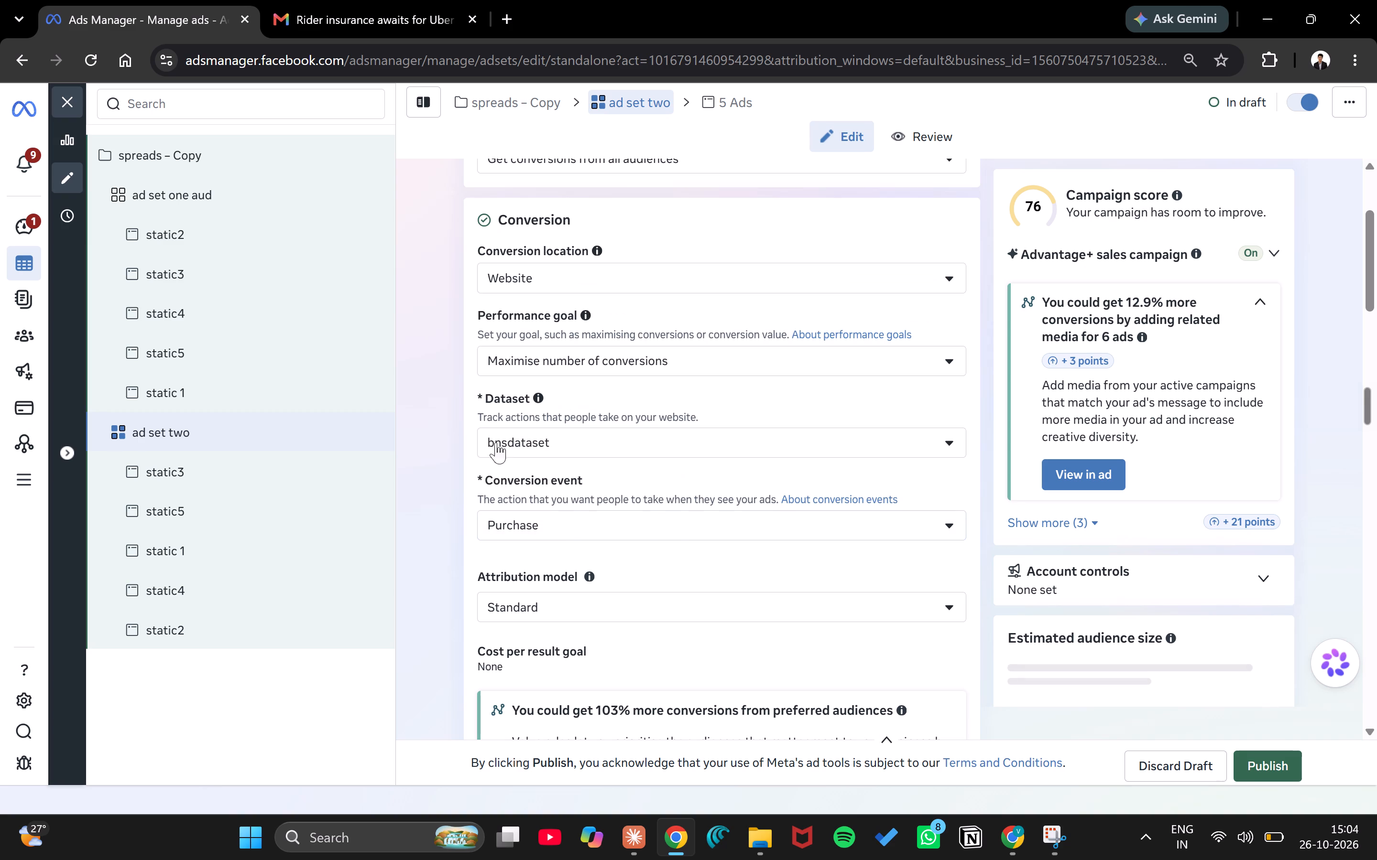
Review the conversion, budget and schedule settings of "ad set two" and open its saved audience choices.
{"action": "scroll", "coordinate": [627, 499], "scroll_direction": "down", "scroll_amount": 1}
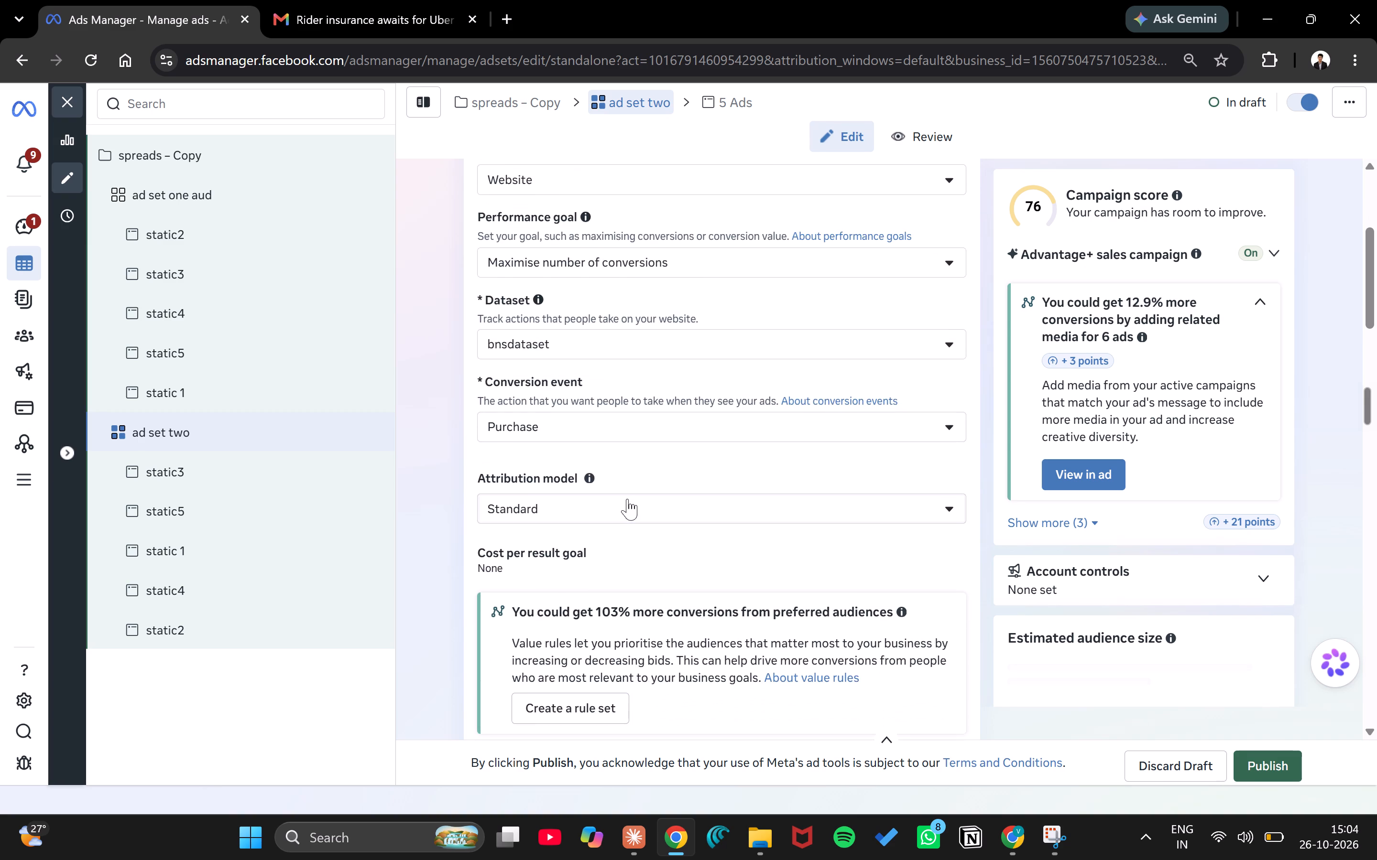
{"action": "scroll", "coordinate": [627, 499], "scroll_direction": "down", "scroll_amount": 6}
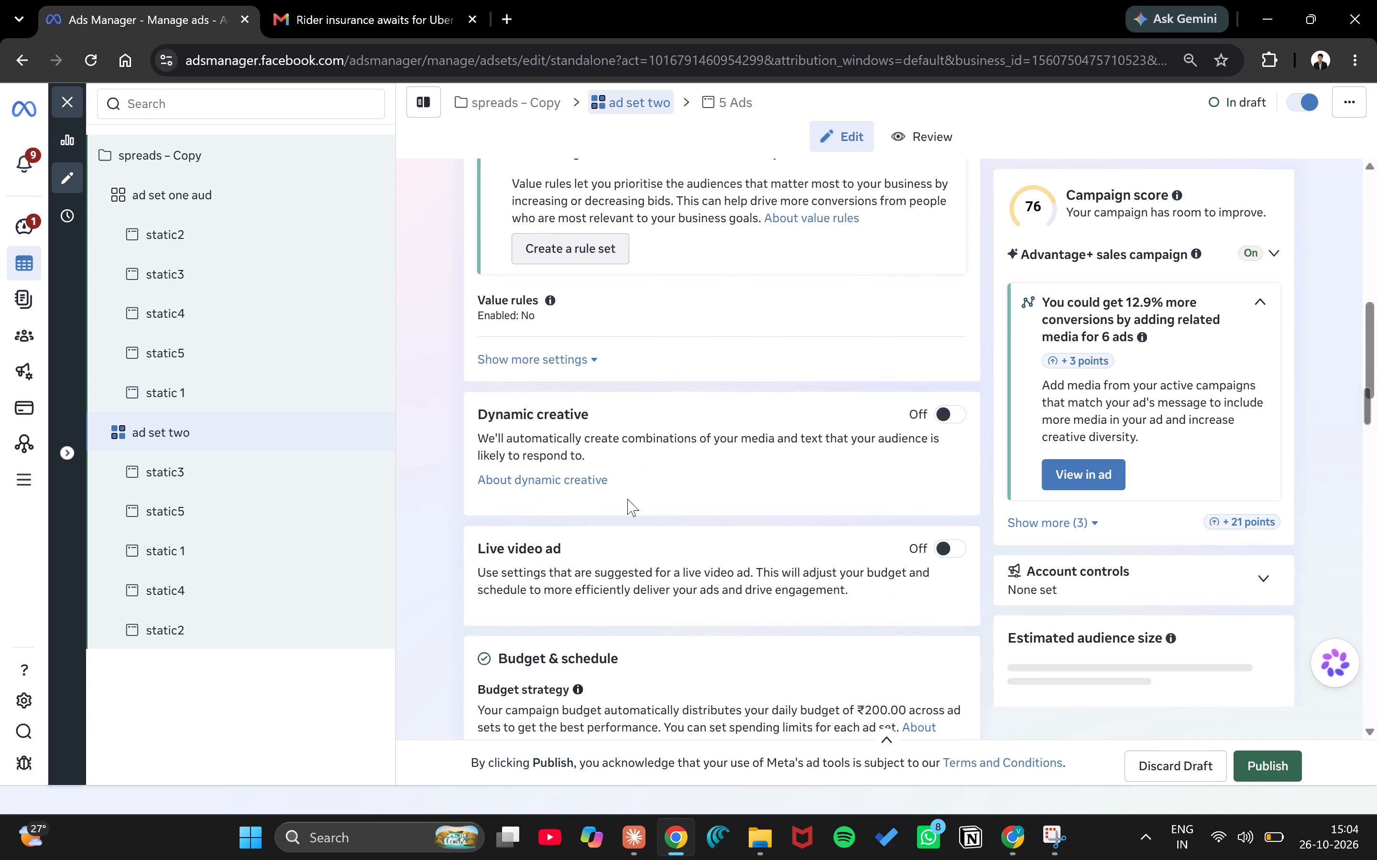
{"action": "scroll", "coordinate": [627, 499], "scroll_direction": "down", "scroll_amount": 6}
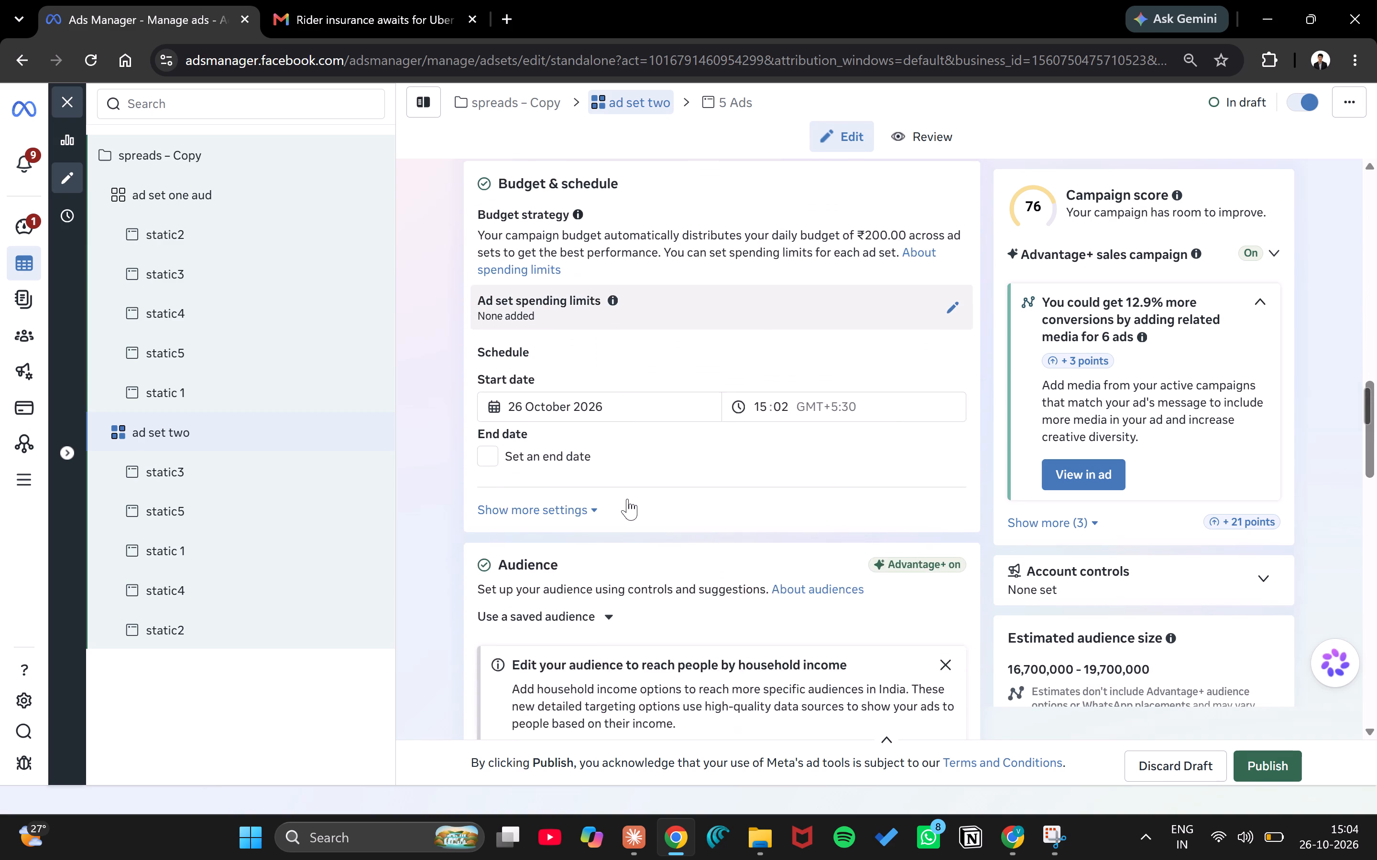
{"action": "scroll", "coordinate": [627, 499], "scroll_direction": "down", "scroll_amount": 3}
{"action": "left_click", "coordinate": [593, 258]}
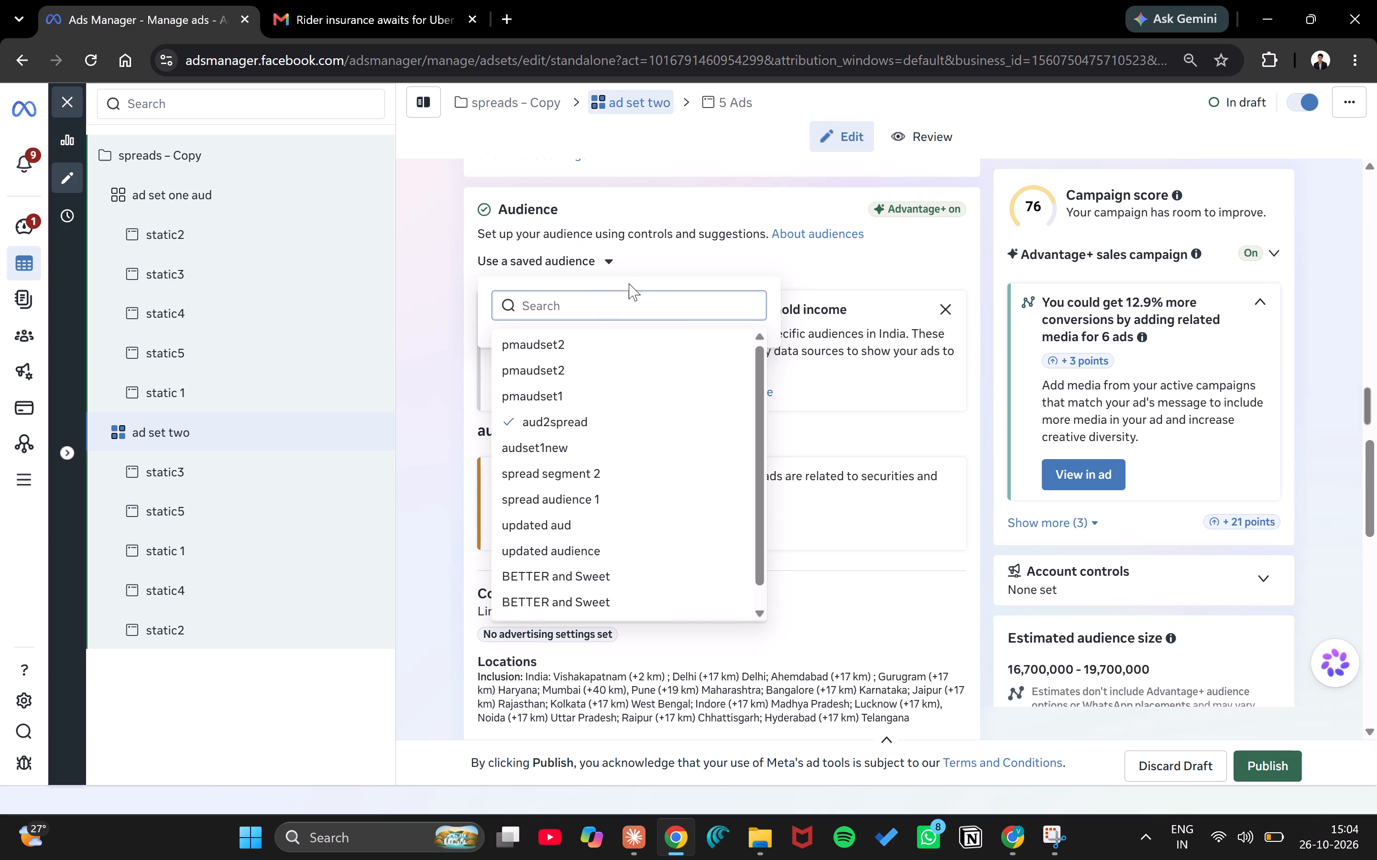
Apply the first saved audience named "pmaudset2" to "ad set two".
{"action": "left_click", "coordinate": [628, 351]}
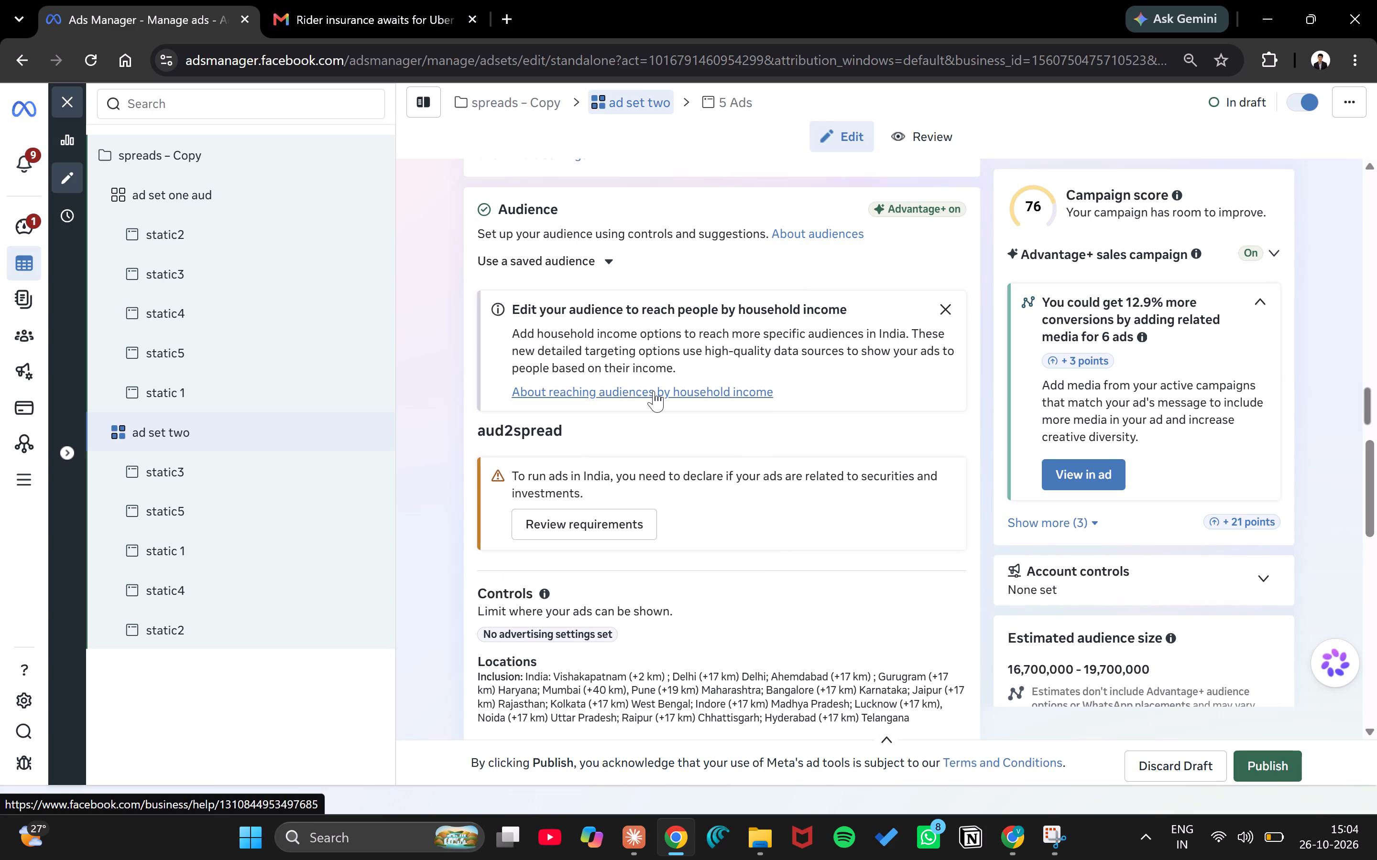
Switch the audience setup of "ad set two" to further limit the reach of its ads.
{"action": "scroll", "coordinate": [654, 391], "scroll_direction": "down", "scroll_amount": 2}
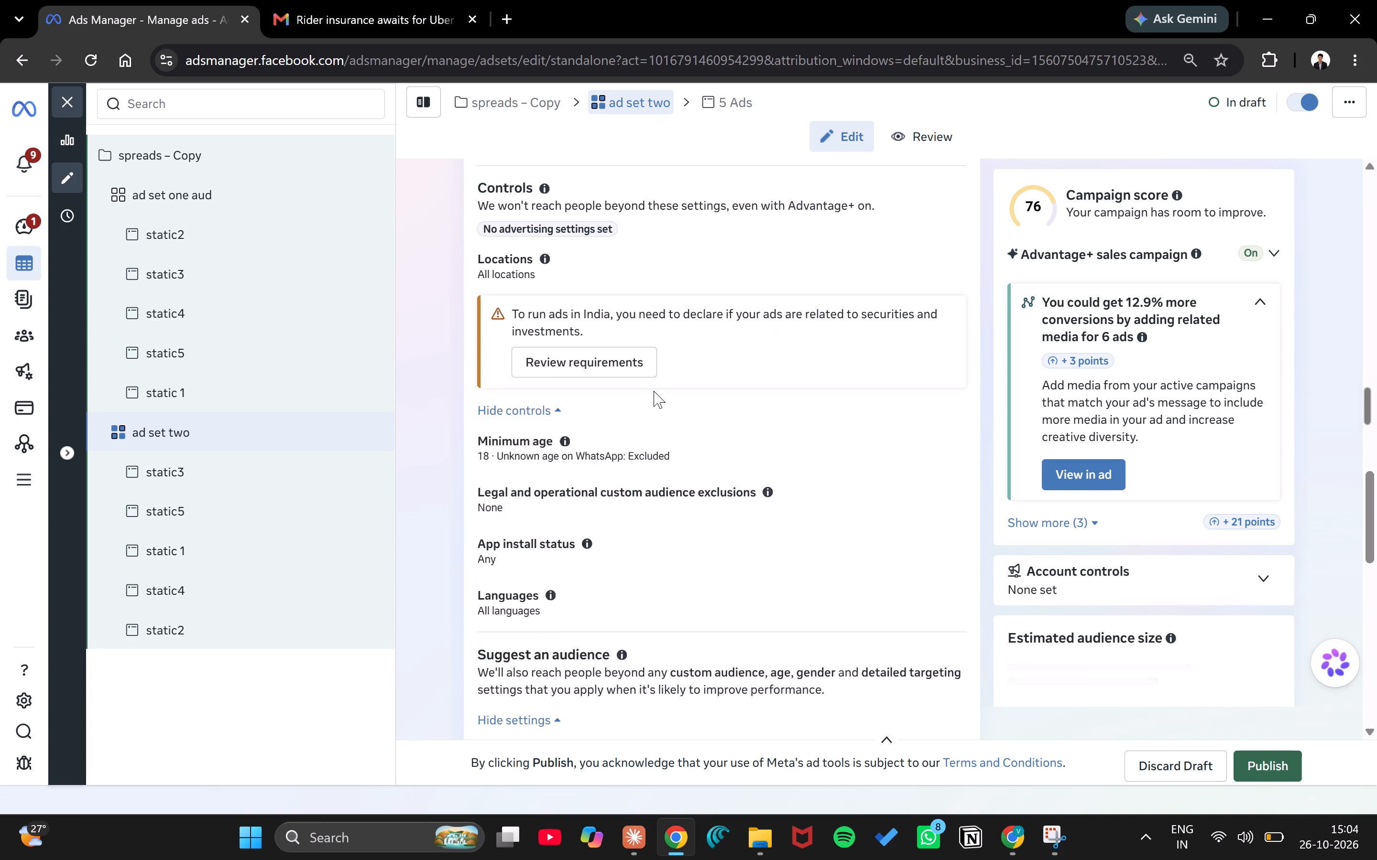
{"action": "scroll", "coordinate": [654, 391], "scroll_direction": "down", "scroll_amount": 4}
{"action": "scroll", "coordinate": [644, 469], "scroll_direction": "down", "scroll_amount": 1}
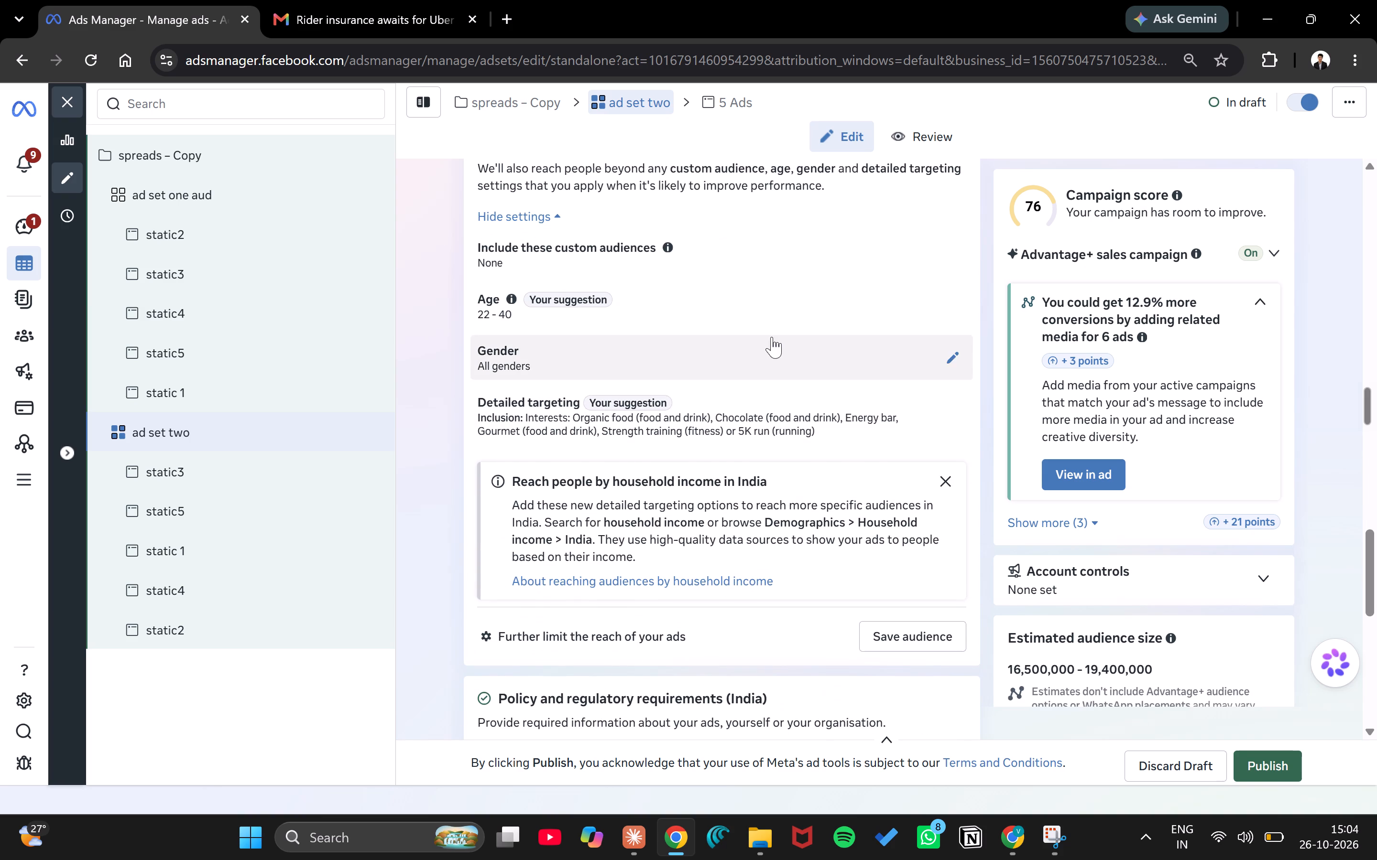
{"action": "scroll", "coordinate": [686, 479], "scroll_direction": "down", "scroll_amount": 1}
{"action": "left_click", "coordinate": [644, 550]}
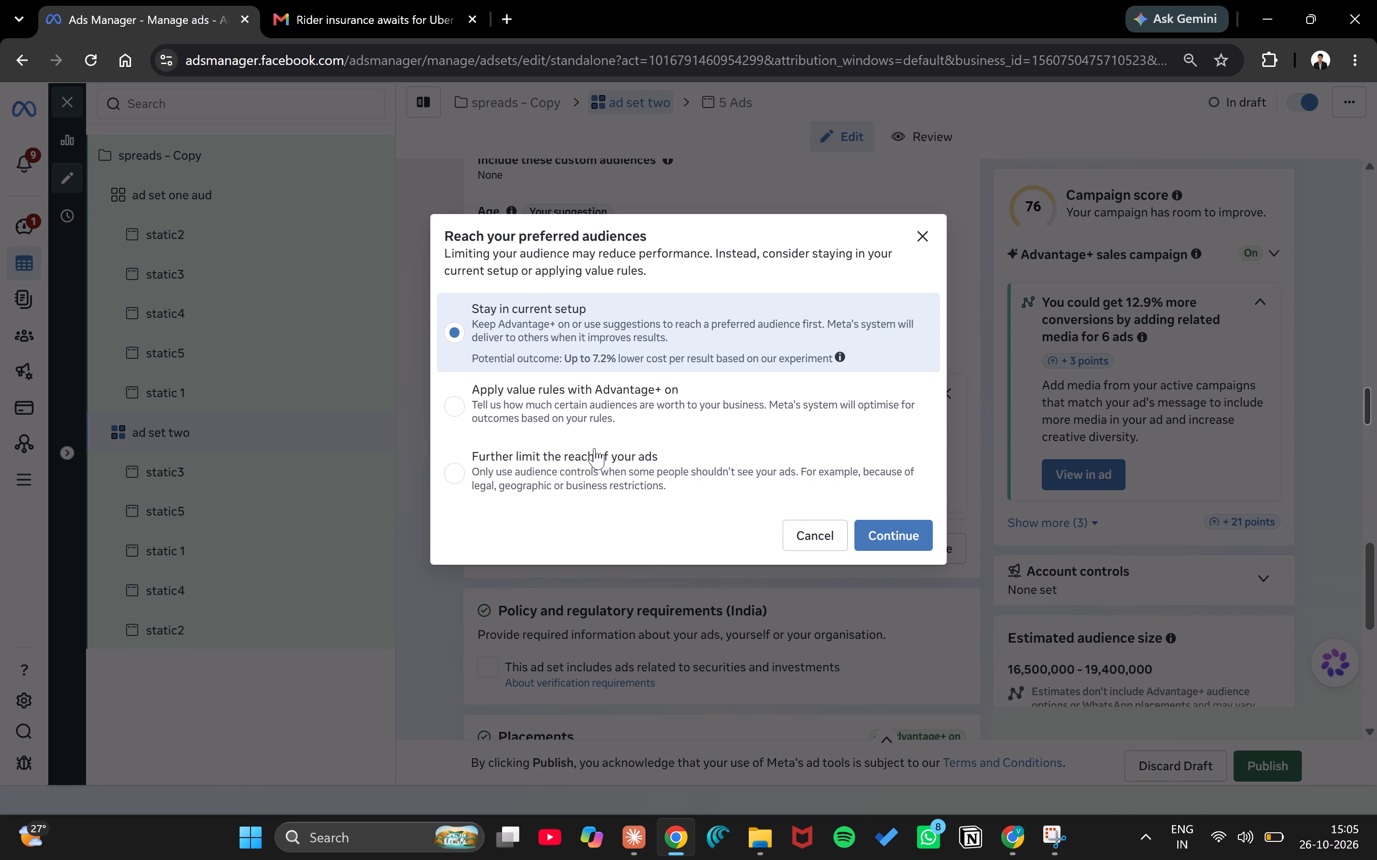
{"action": "left_click", "coordinate": [592, 454]}
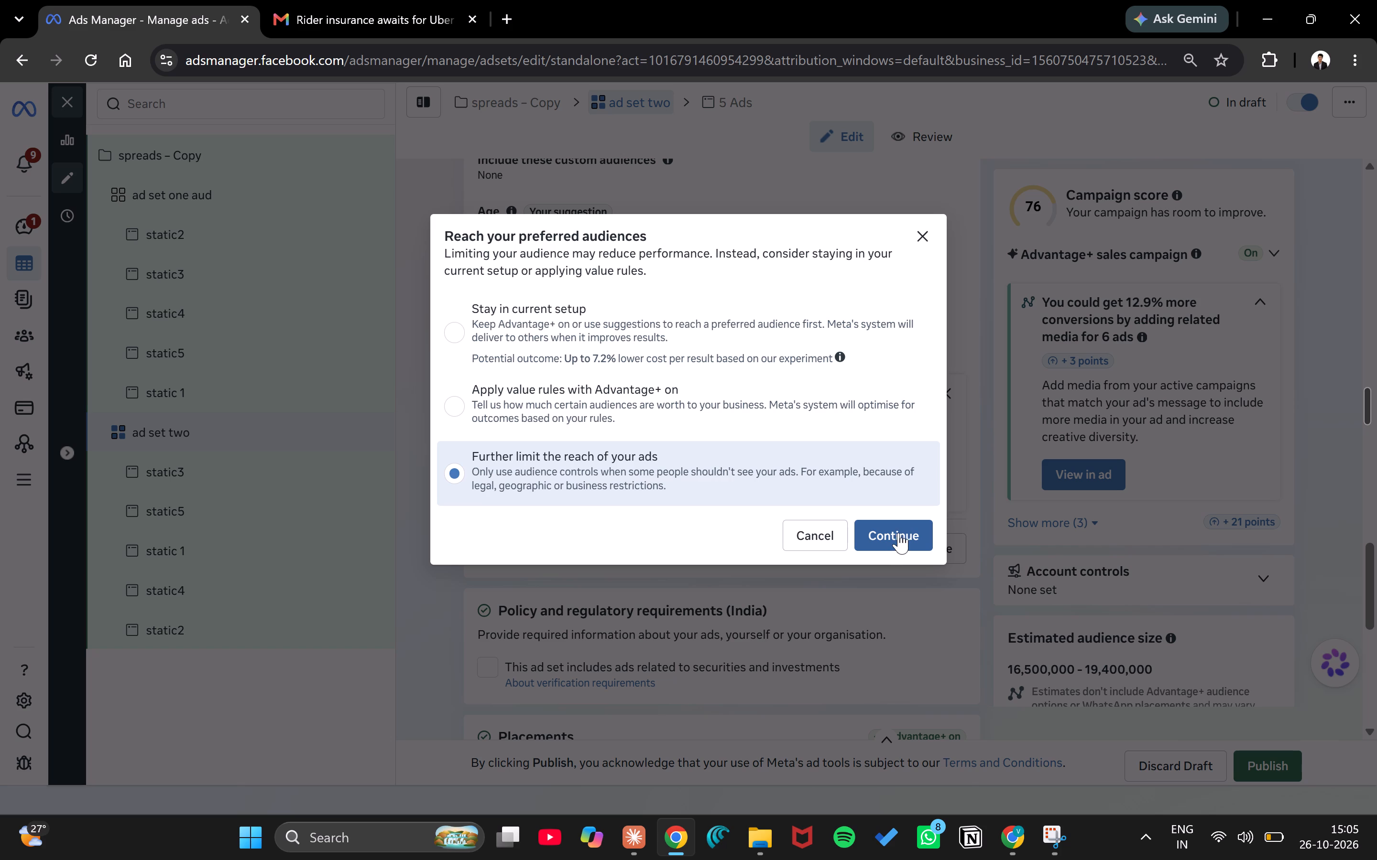
{"action": "left_click", "coordinate": [895, 533]}
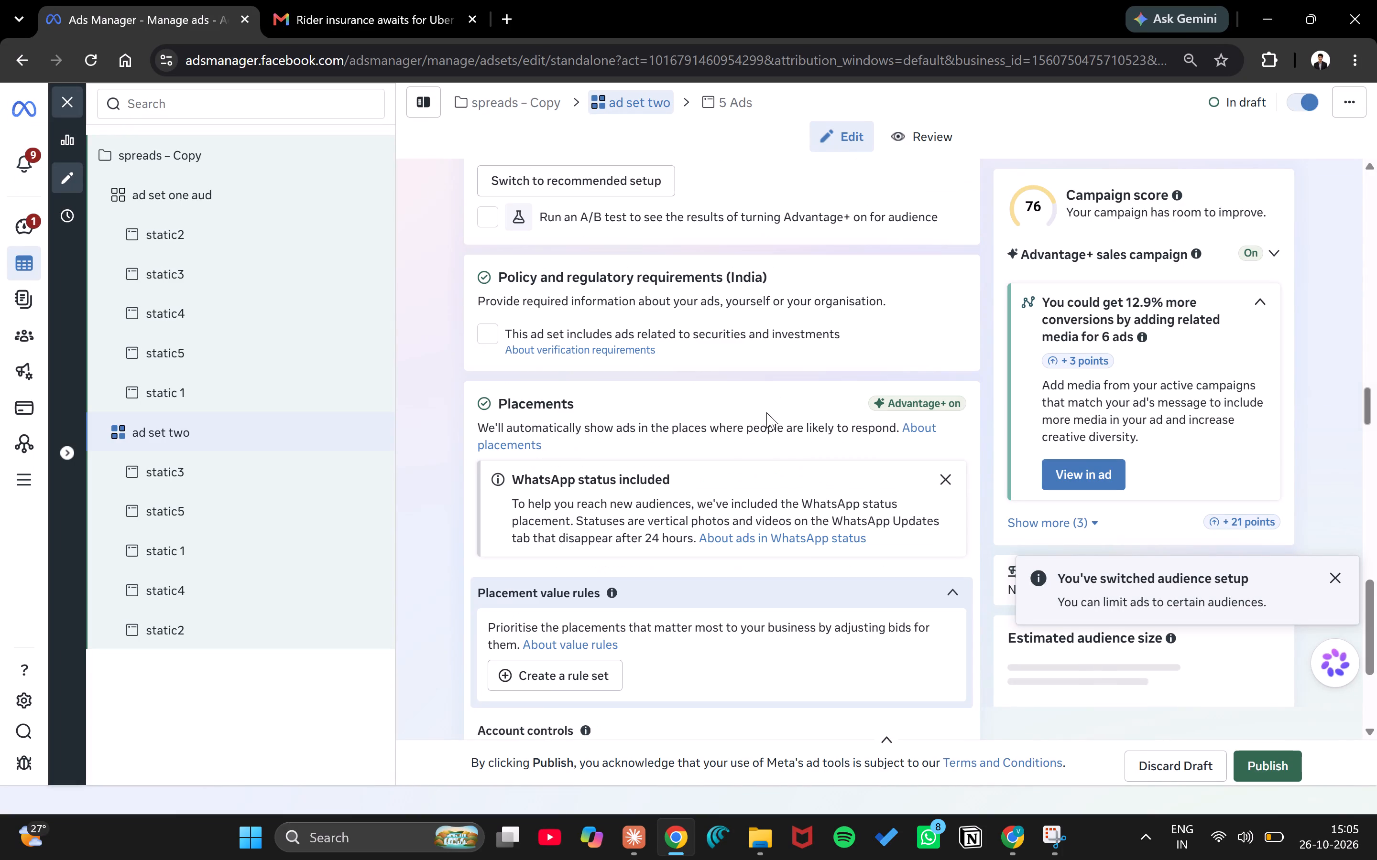
Set the minimum age of the "ad set two" audience to 22.
{"action": "scroll", "coordinate": [766, 412], "scroll_direction": "up", "scroll_amount": 1}
{"action": "scroll", "coordinate": [766, 412], "scroll_direction": "down", "scroll_amount": 2}
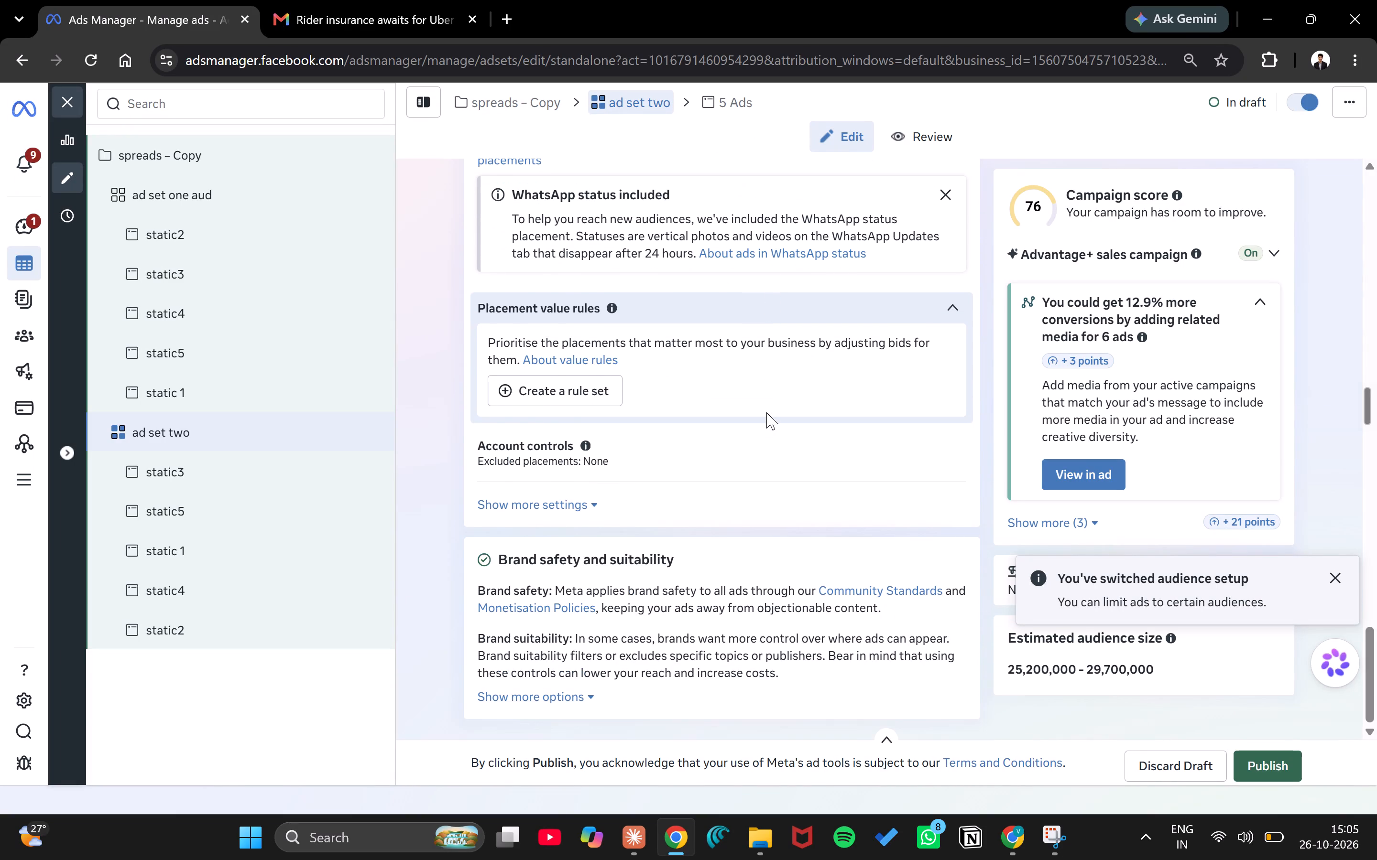
{"action": "scroll", "coordinate": [766, 412], "scroll_direction": "down", "scroll_amount": 3}
{"action": "scroll", "coordinate": [766, 412], "scroll_direction": "up", "scroll_amount": 6}
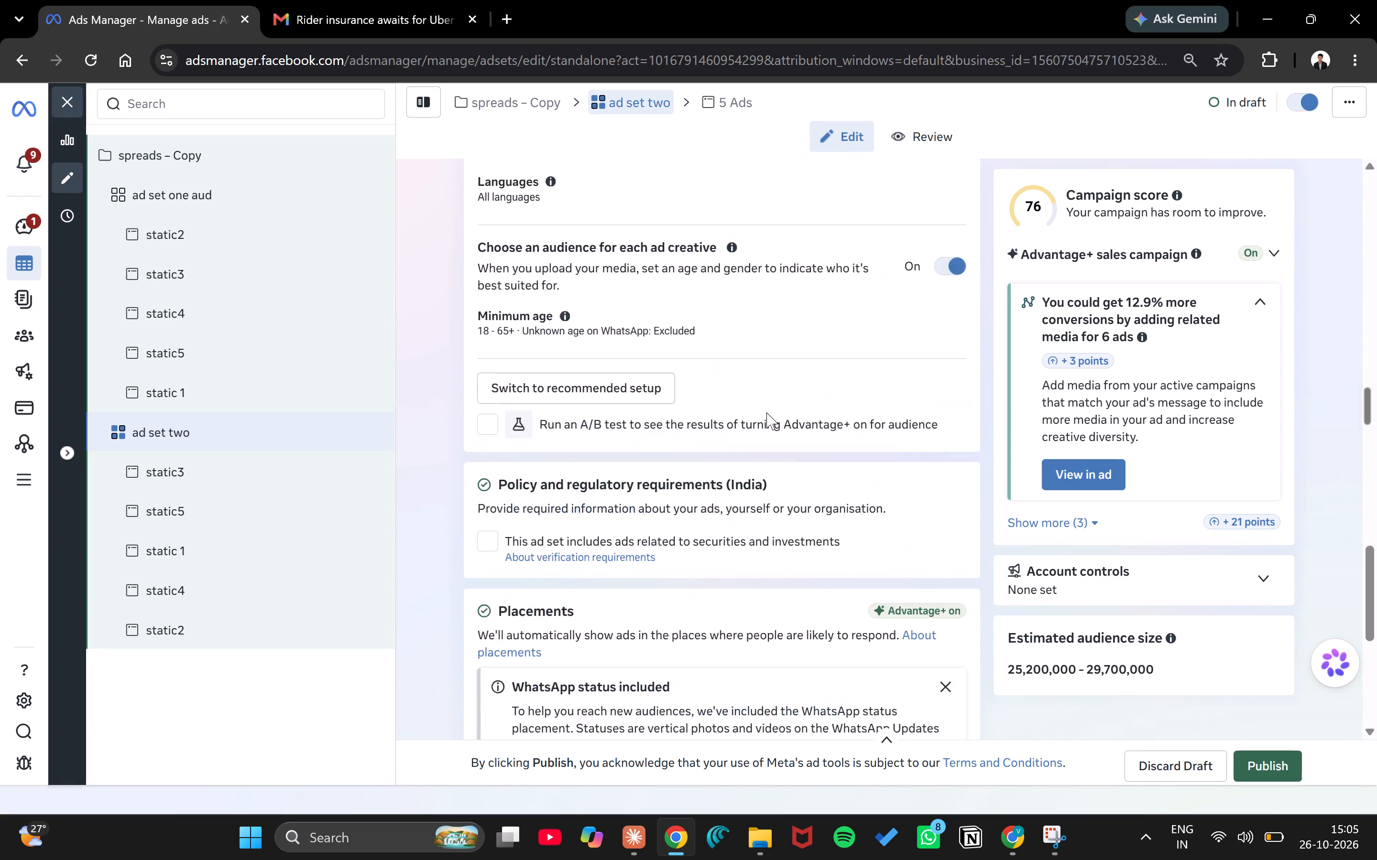
{"action": "scroll", "coordinate": [766, 412], "scroll_direction": "up", "scroll_amount": 2}
{"action": "left_click", "coordinate": [694, 602]}
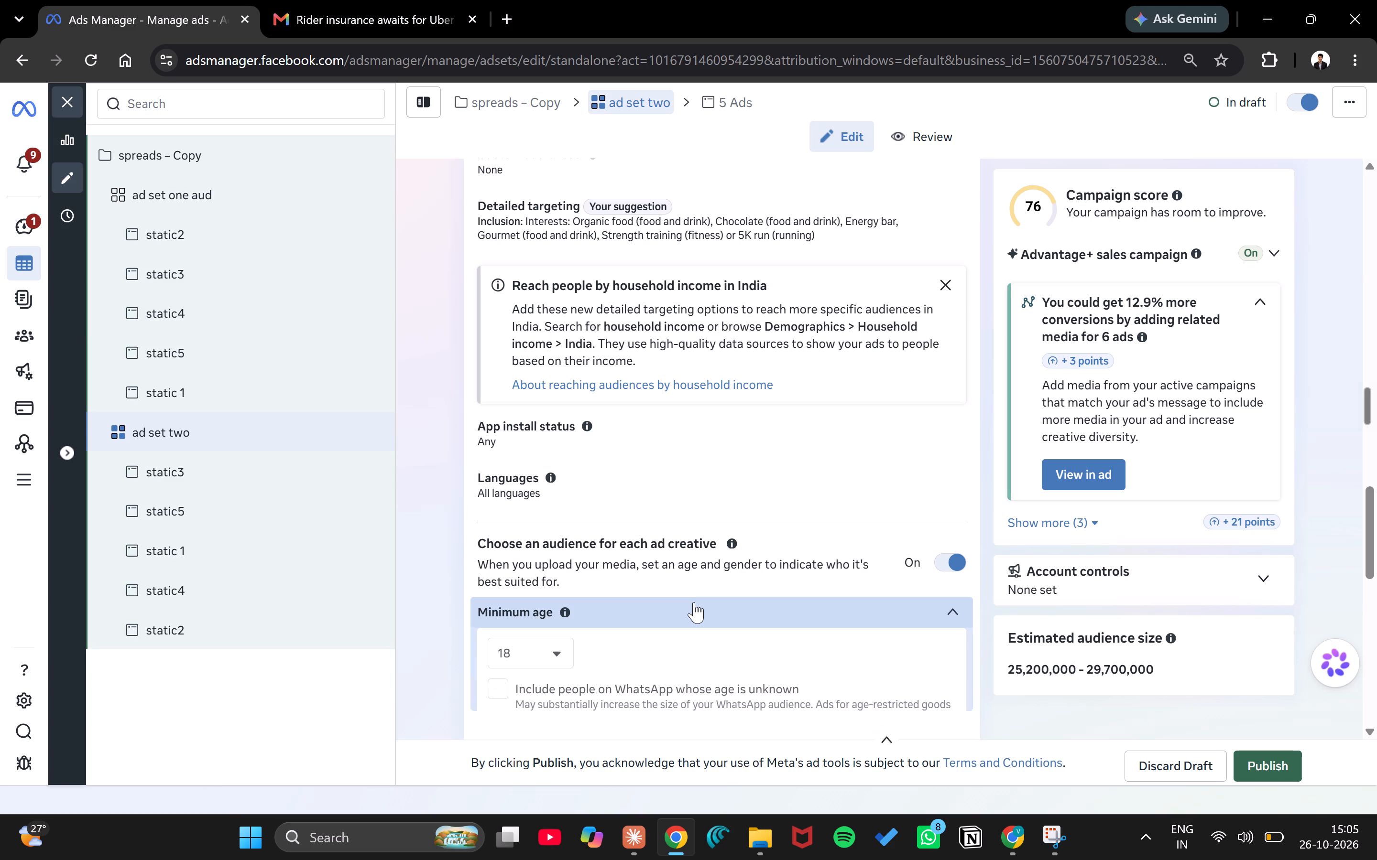
{"action": "left_click", "coordinate": [540, 641]}
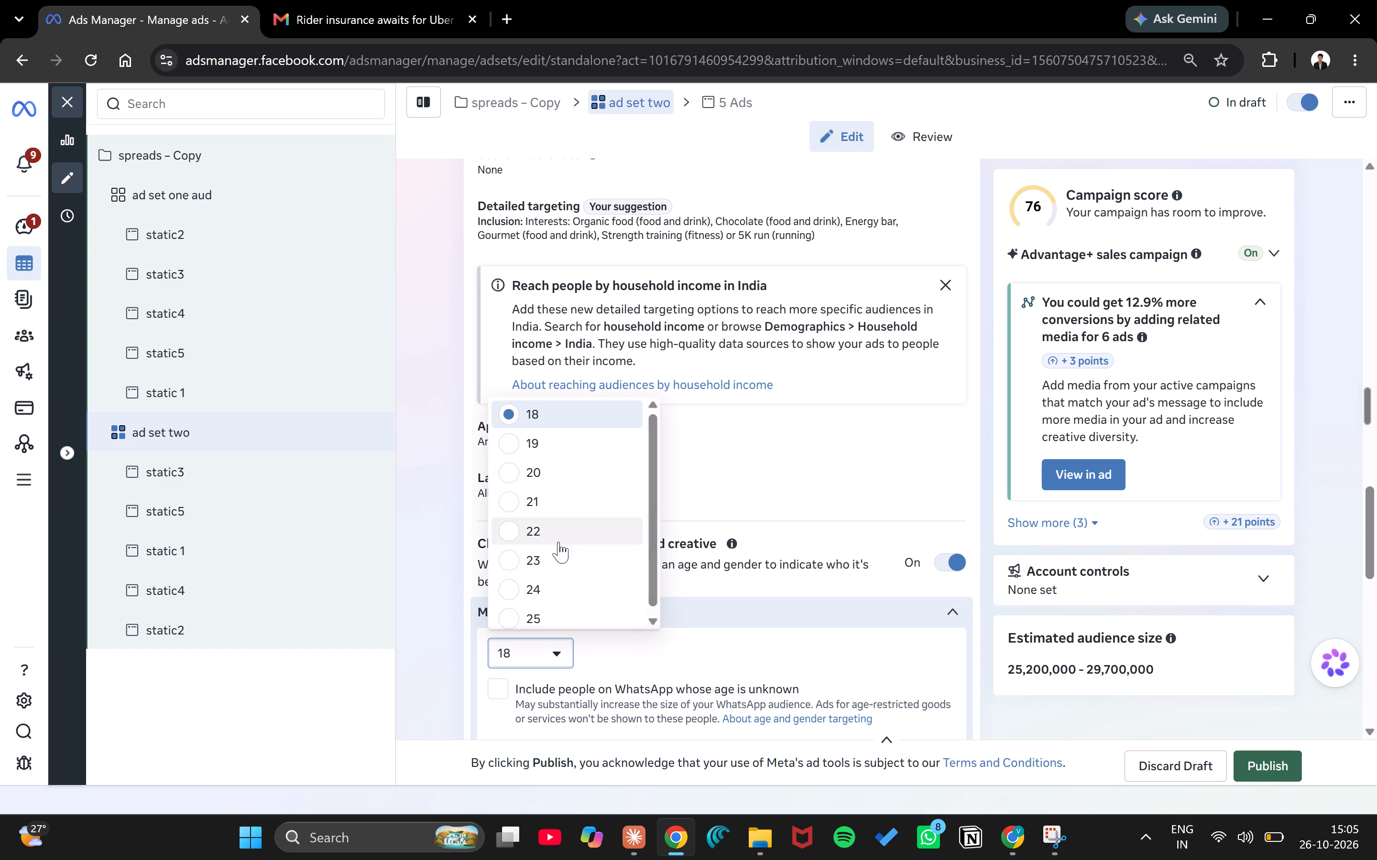
{"action": "left_click", "coordinate": [559, 540]}
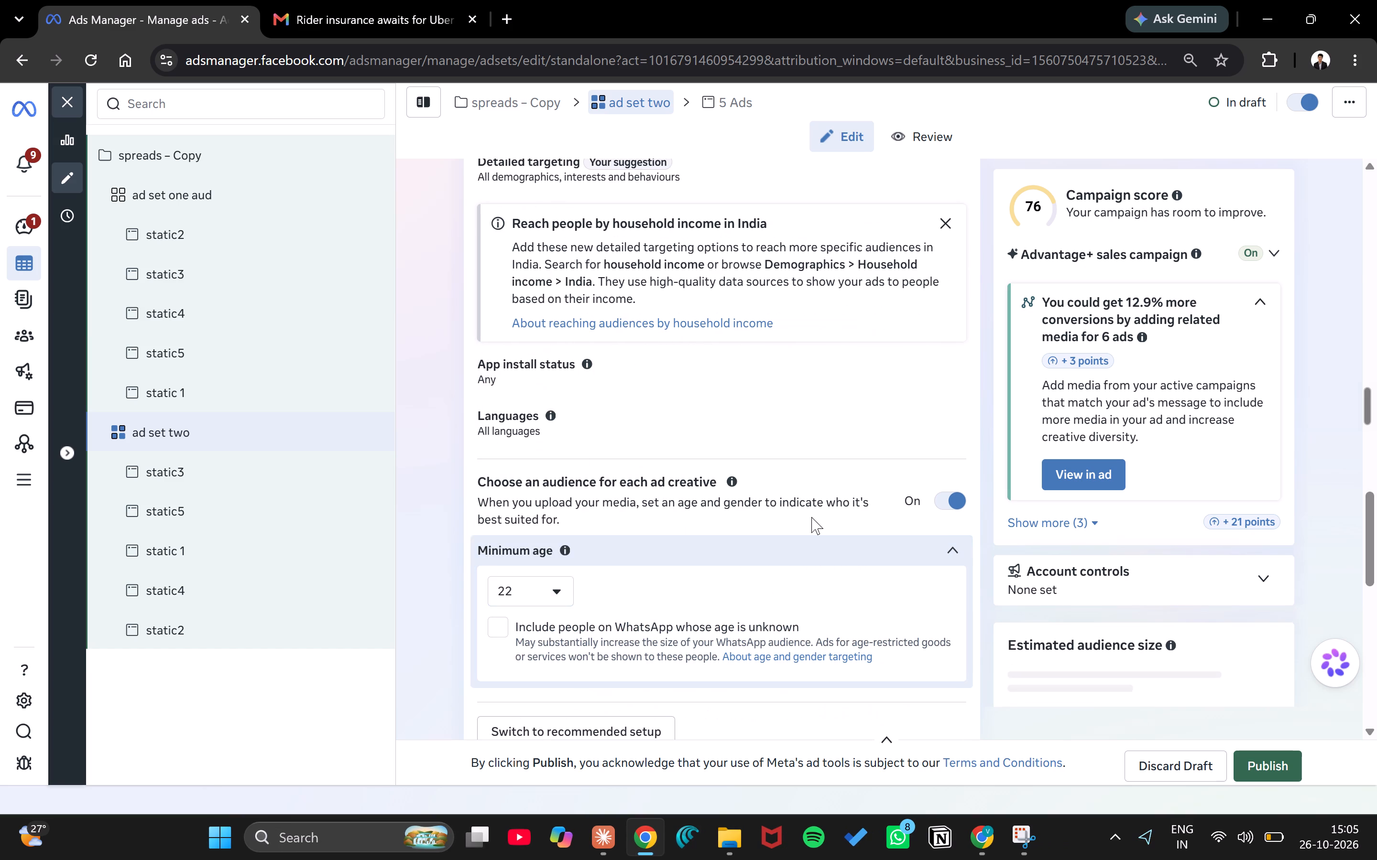
Review the audience locations, budget, schedule and placement settings of "ad set two".
{"action": "scroll", "coordinate": [811, 517], "scroll_direction": "up", "scroll_amount": 5}
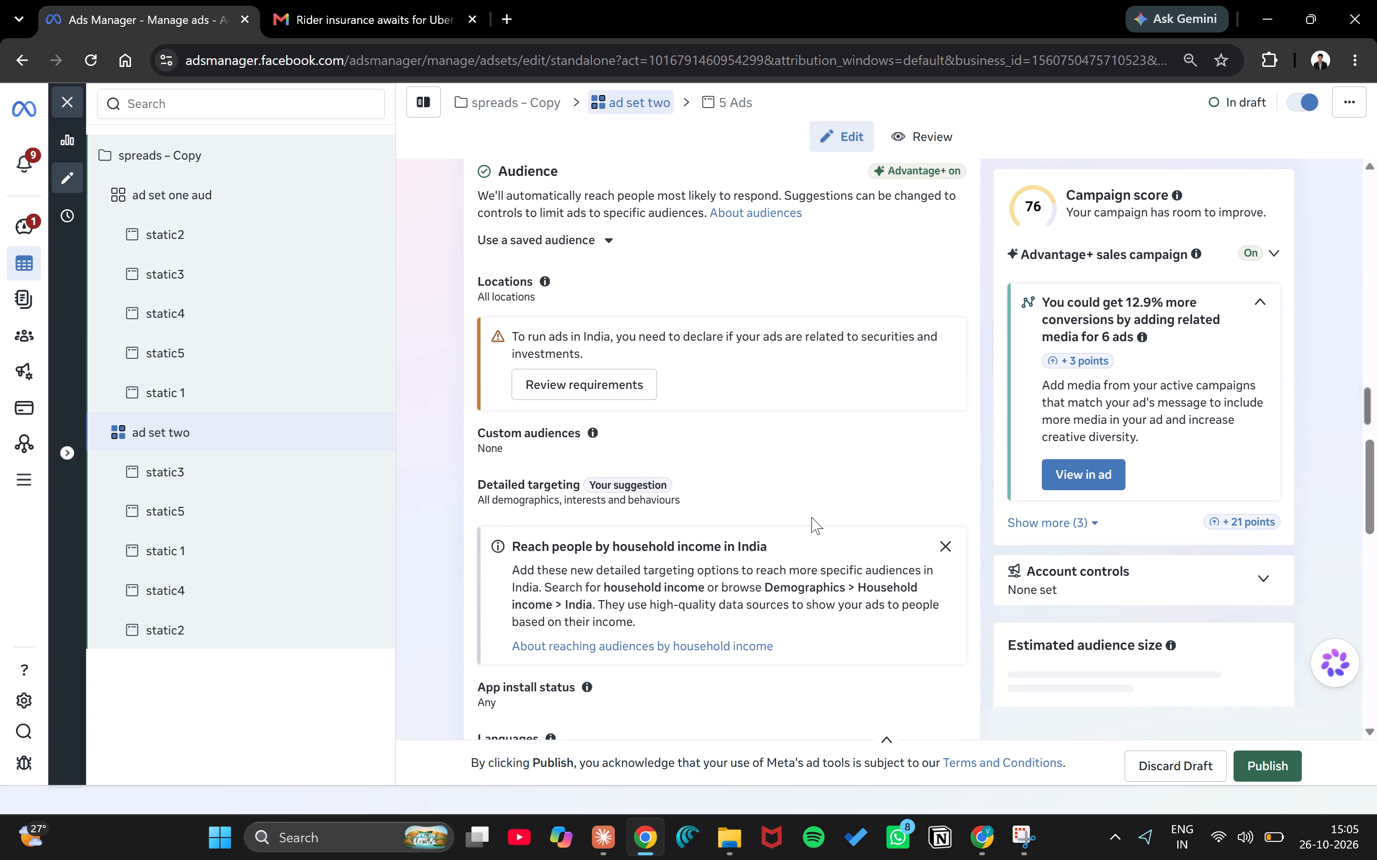
{"action": "scroll", "coordinate": [811, 517], "scroll_direction": "up", "scroll_amount": 3}
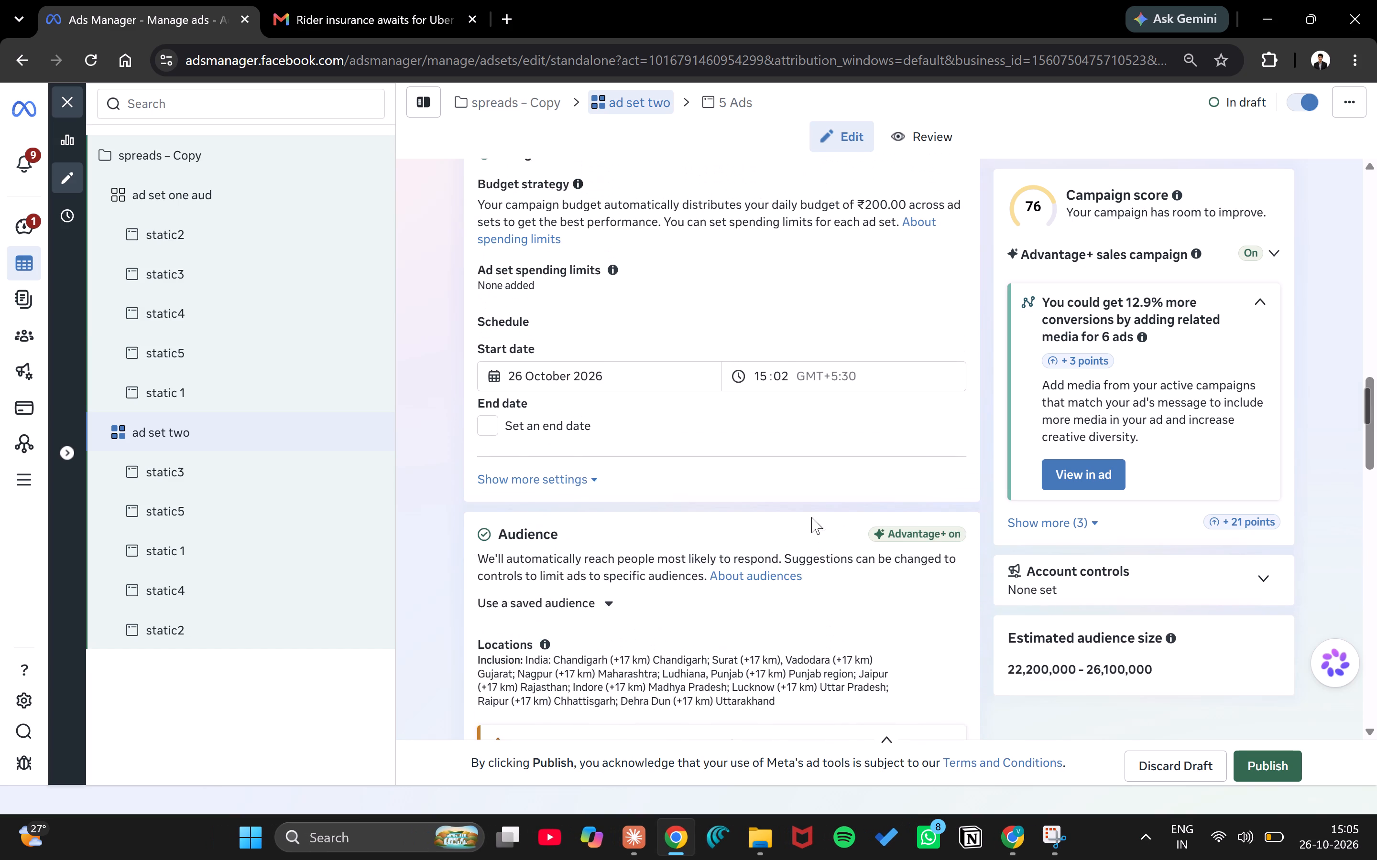
{"action": "scroll", "coordinate": [811, 517], "scroll_direction": "up", "scroll_amount": 3}
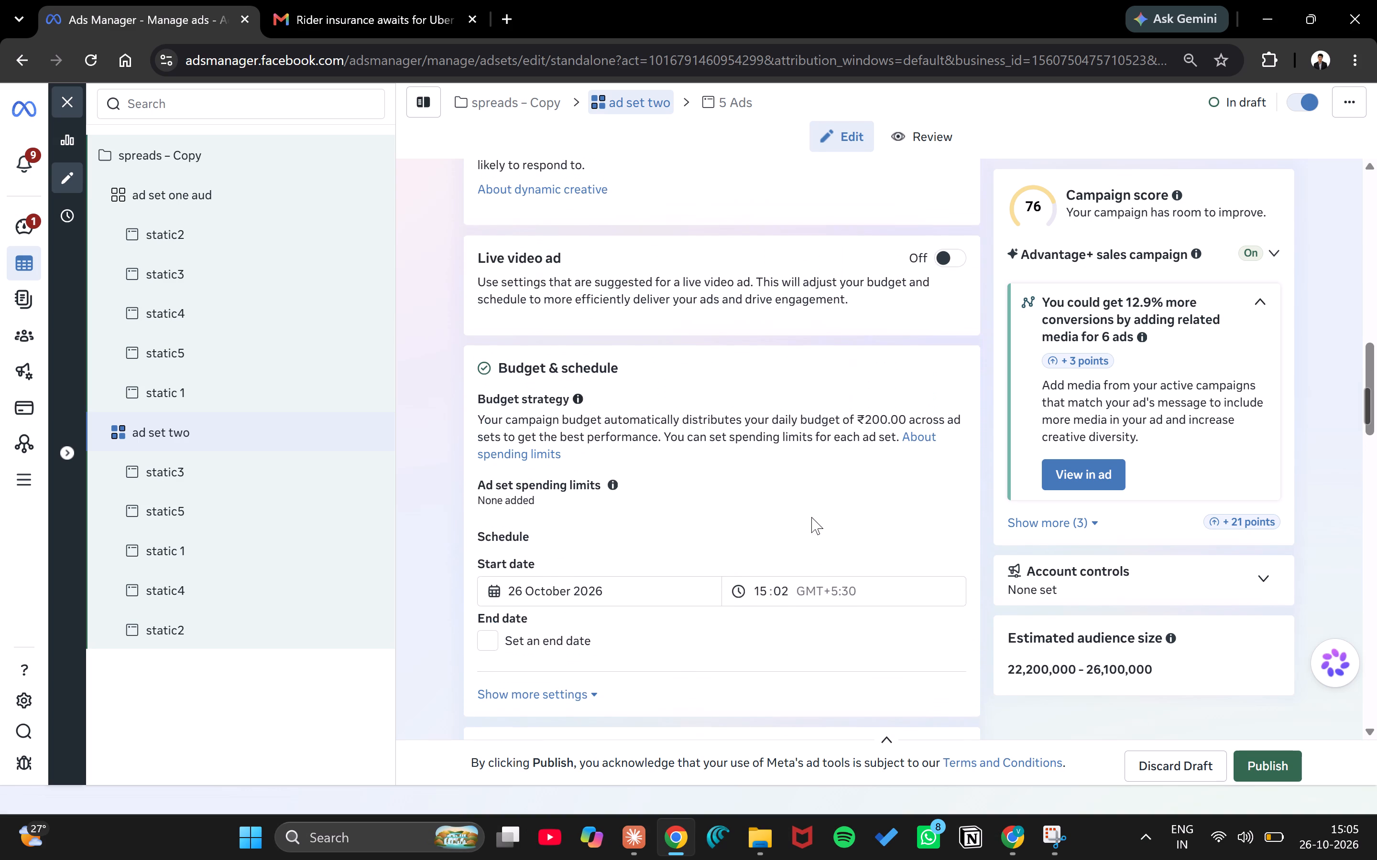
{"action": "scroll", "coordinate": [811, 517], "scroll_direction": "up", "scroll_amount": 1}
{"action": "scroll", "coordinate": [811, 517], "scroll_direction": "down", "scroll_amount": 16}
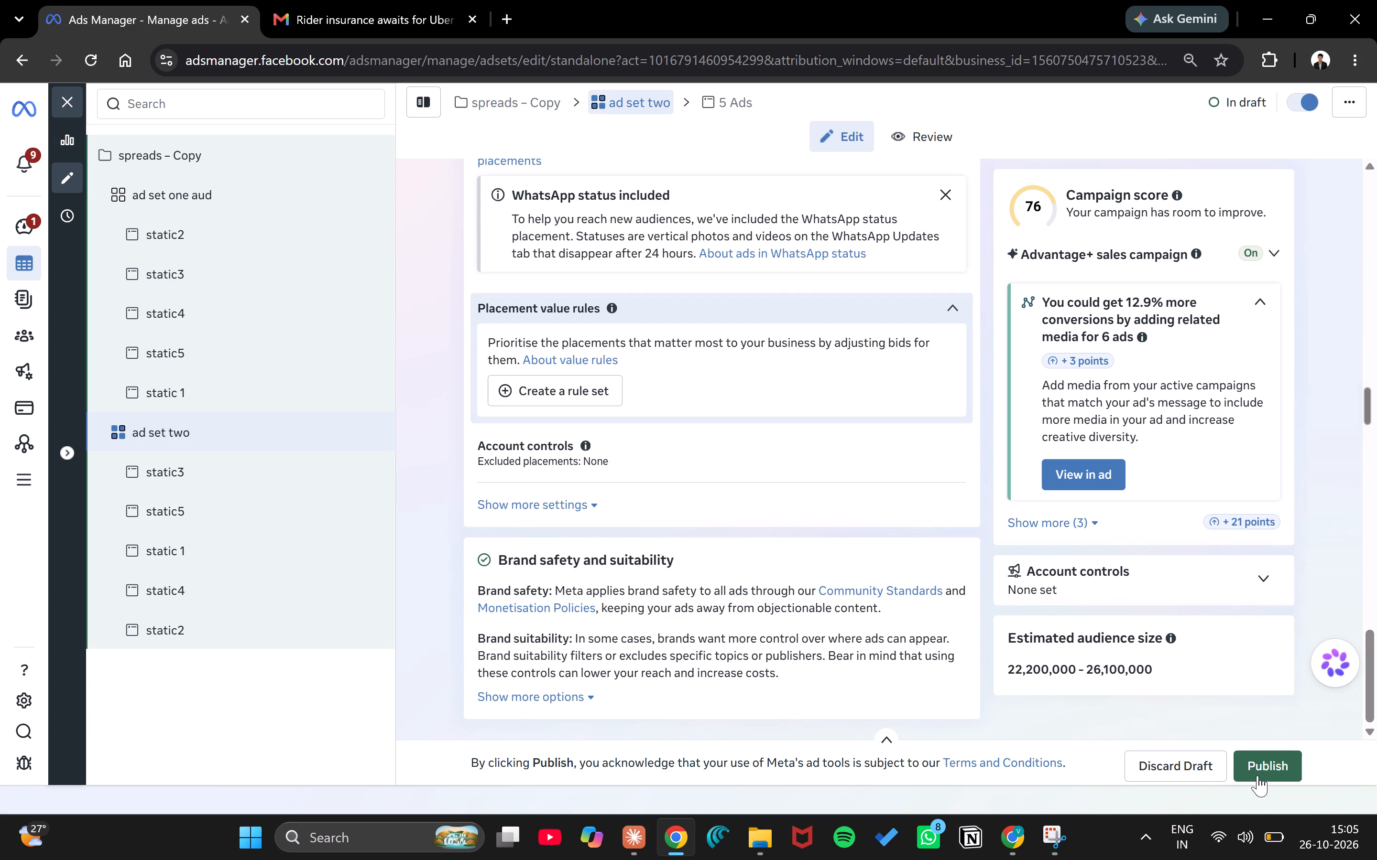
Publish the "spreads – Copy" campaign from its campaign-level settings.
{"action": "left_click", "coordinate": [195, 153]}
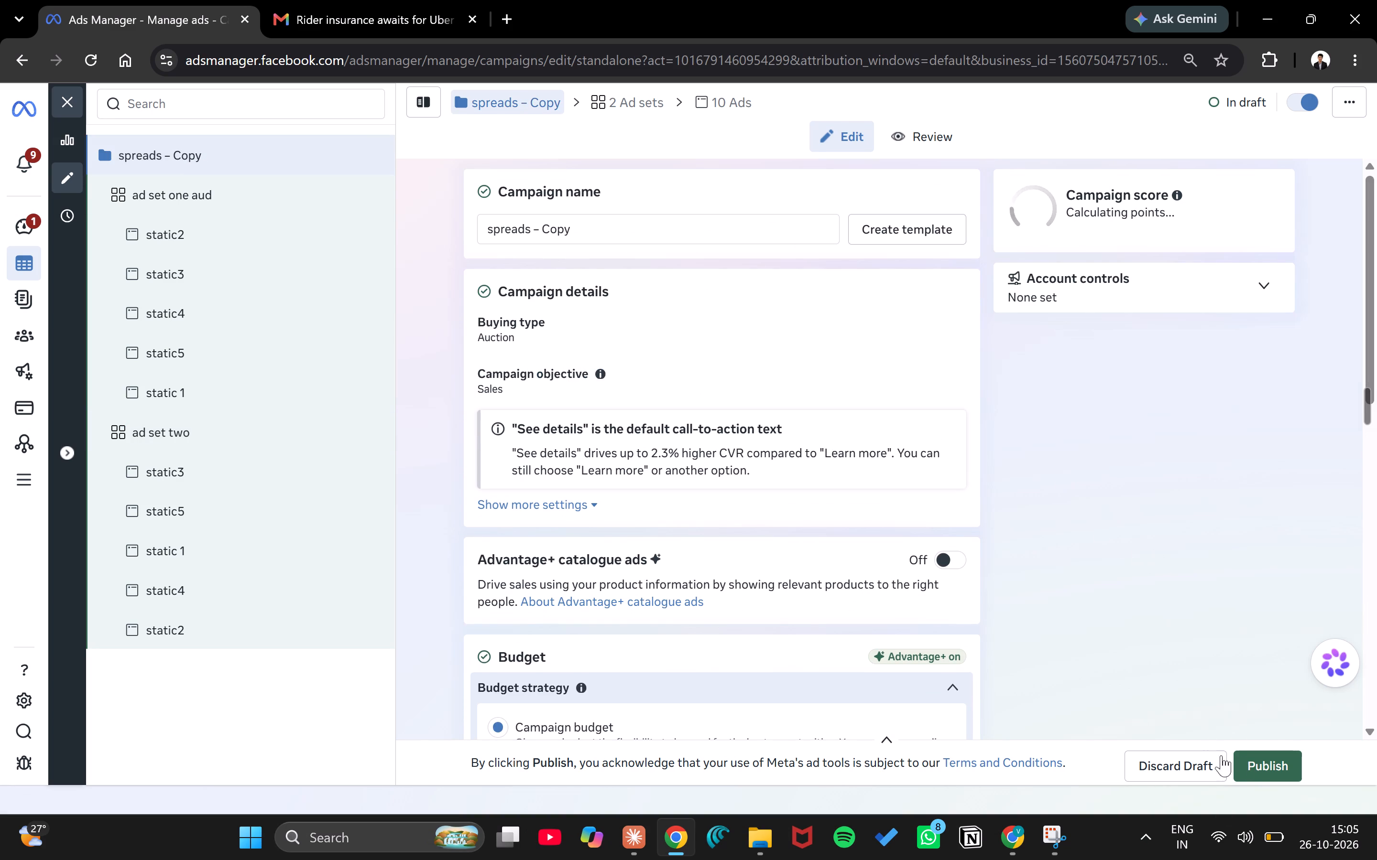
{"action": "left_click", "coordinate": [1255, 763]}
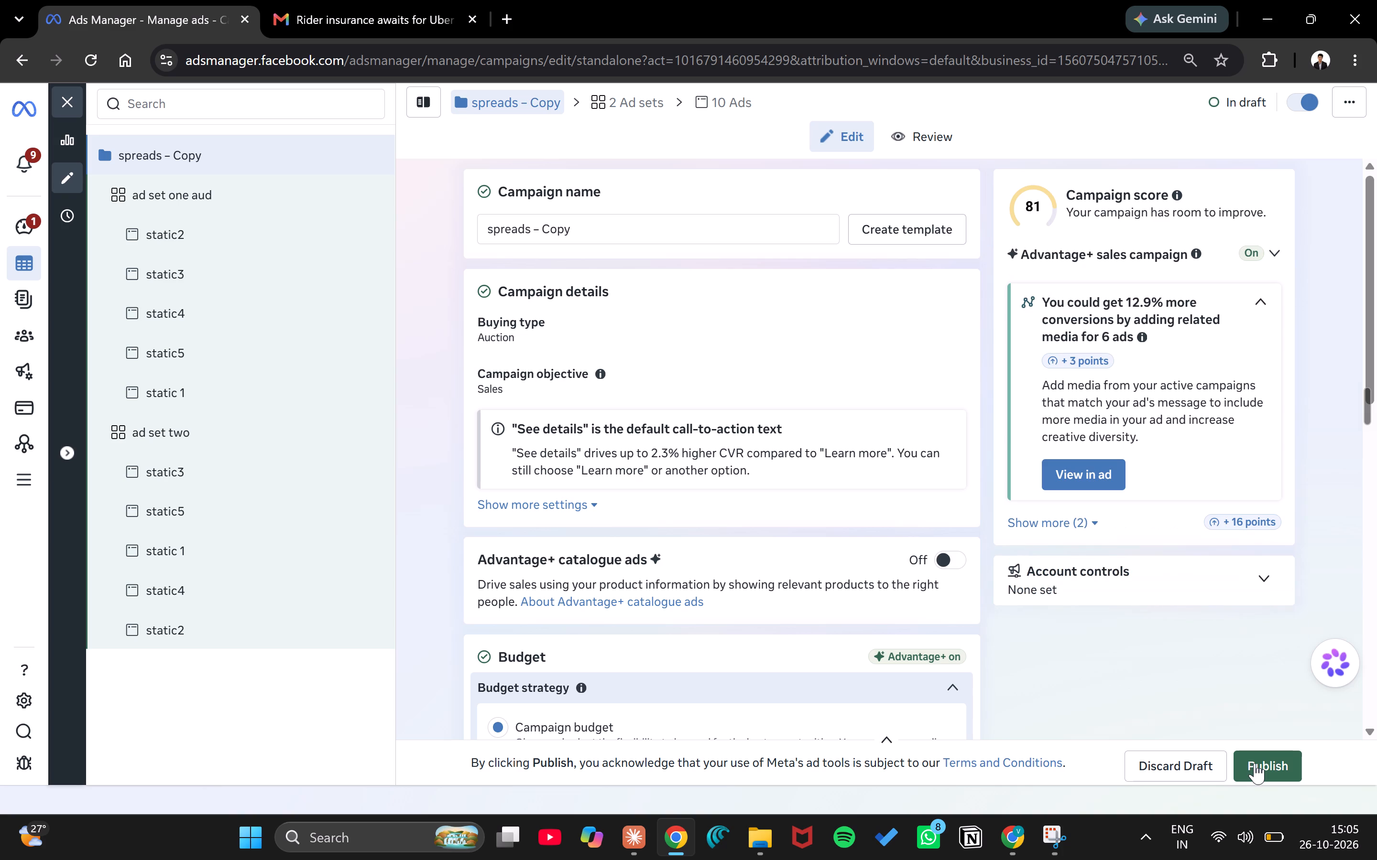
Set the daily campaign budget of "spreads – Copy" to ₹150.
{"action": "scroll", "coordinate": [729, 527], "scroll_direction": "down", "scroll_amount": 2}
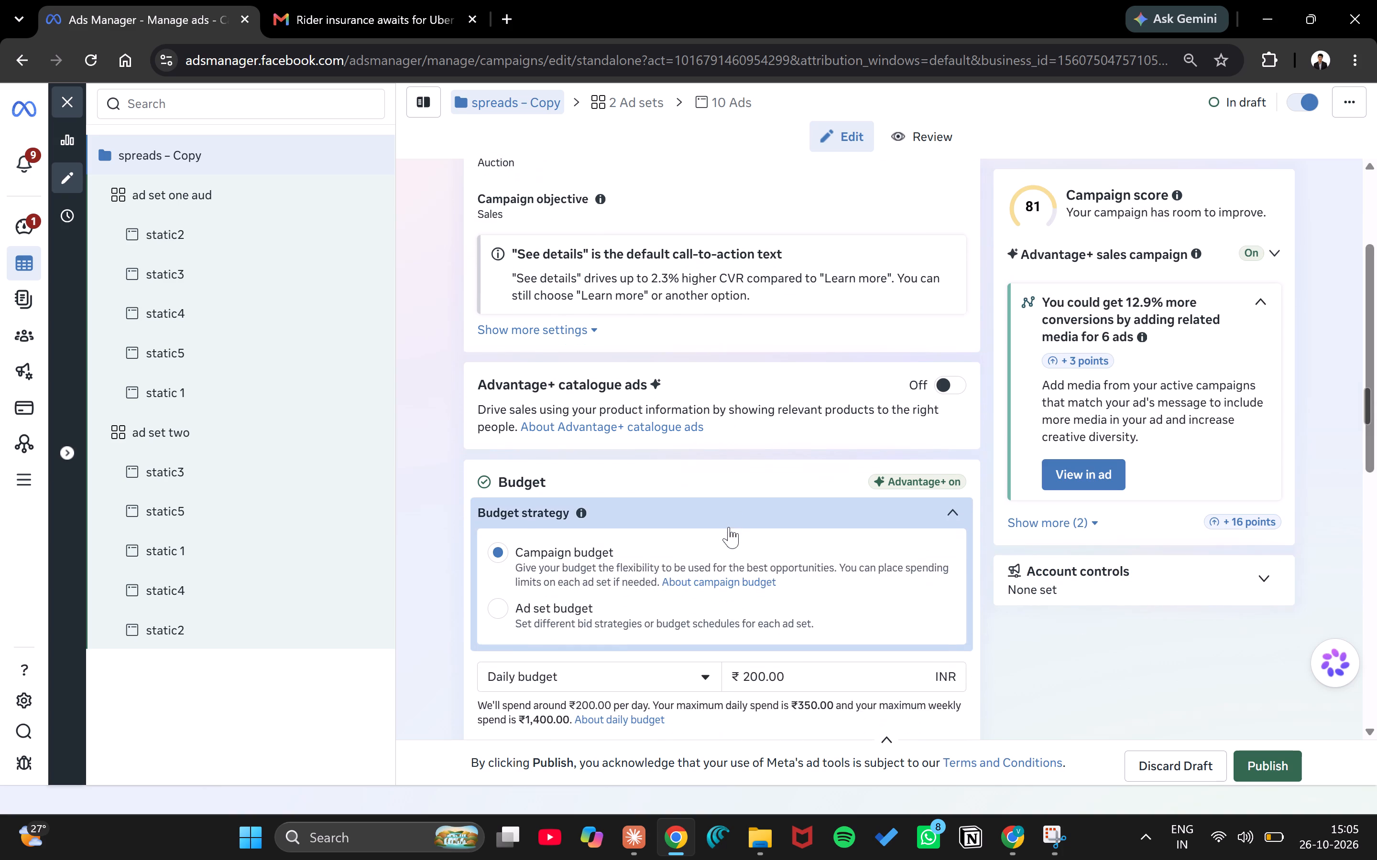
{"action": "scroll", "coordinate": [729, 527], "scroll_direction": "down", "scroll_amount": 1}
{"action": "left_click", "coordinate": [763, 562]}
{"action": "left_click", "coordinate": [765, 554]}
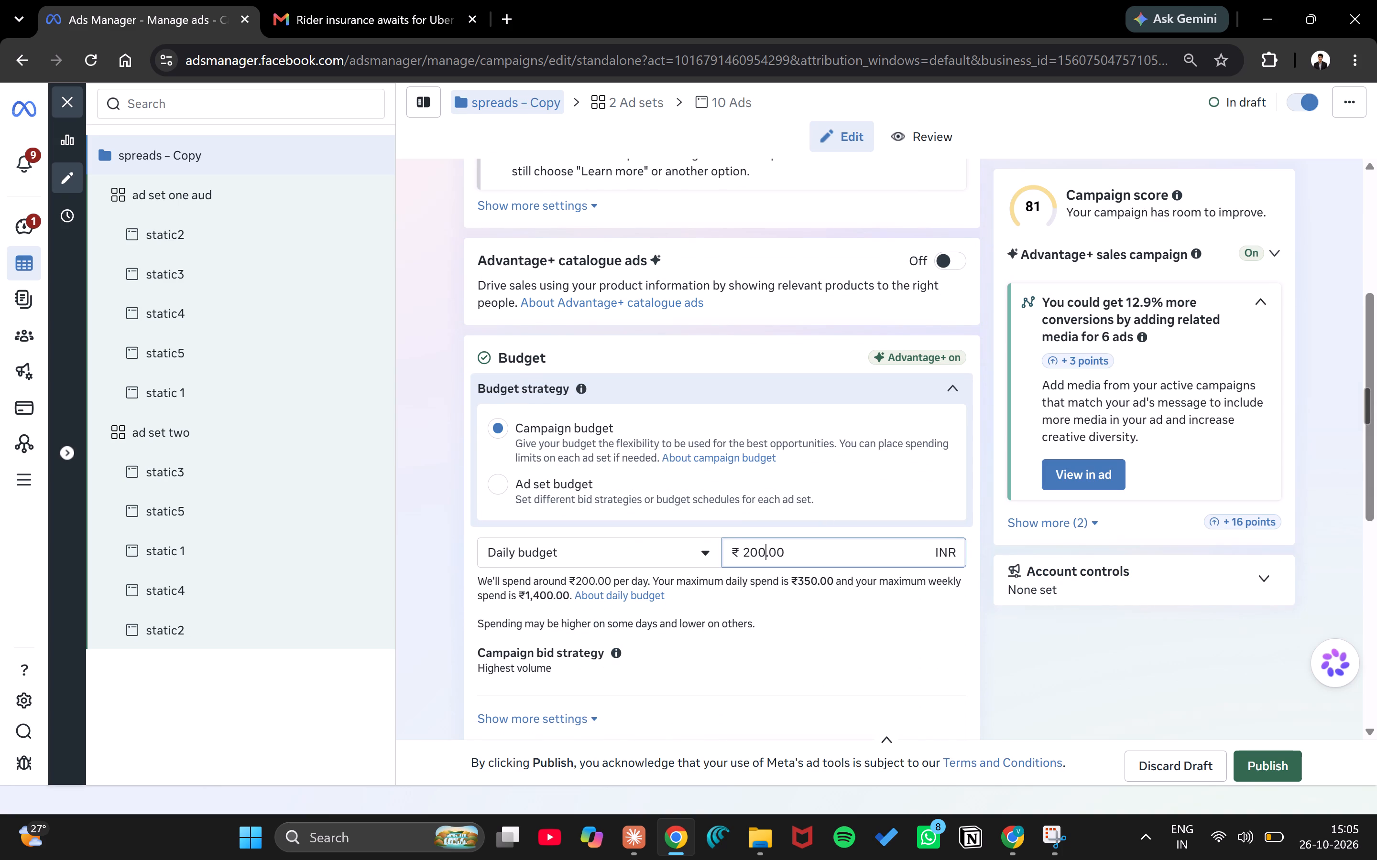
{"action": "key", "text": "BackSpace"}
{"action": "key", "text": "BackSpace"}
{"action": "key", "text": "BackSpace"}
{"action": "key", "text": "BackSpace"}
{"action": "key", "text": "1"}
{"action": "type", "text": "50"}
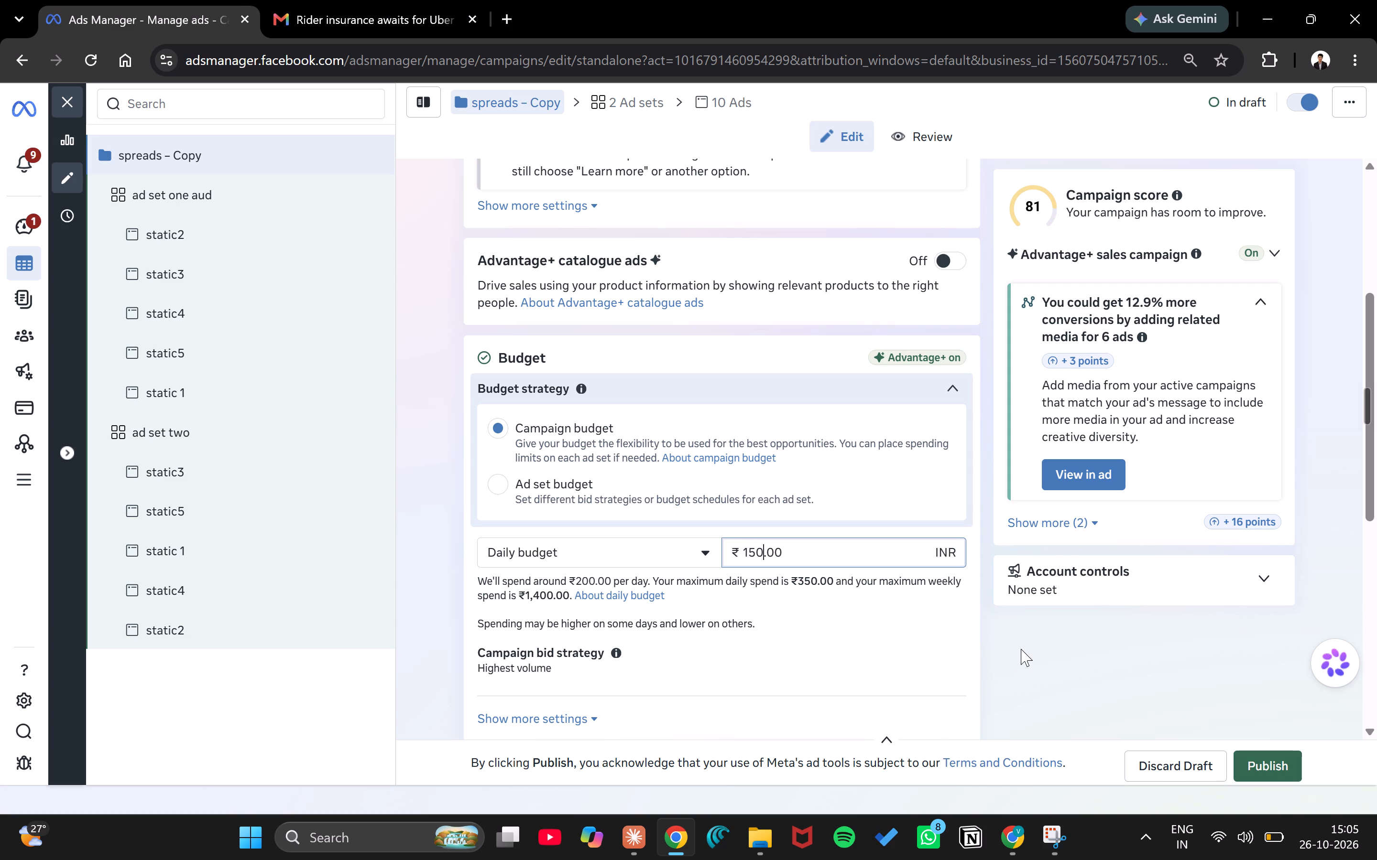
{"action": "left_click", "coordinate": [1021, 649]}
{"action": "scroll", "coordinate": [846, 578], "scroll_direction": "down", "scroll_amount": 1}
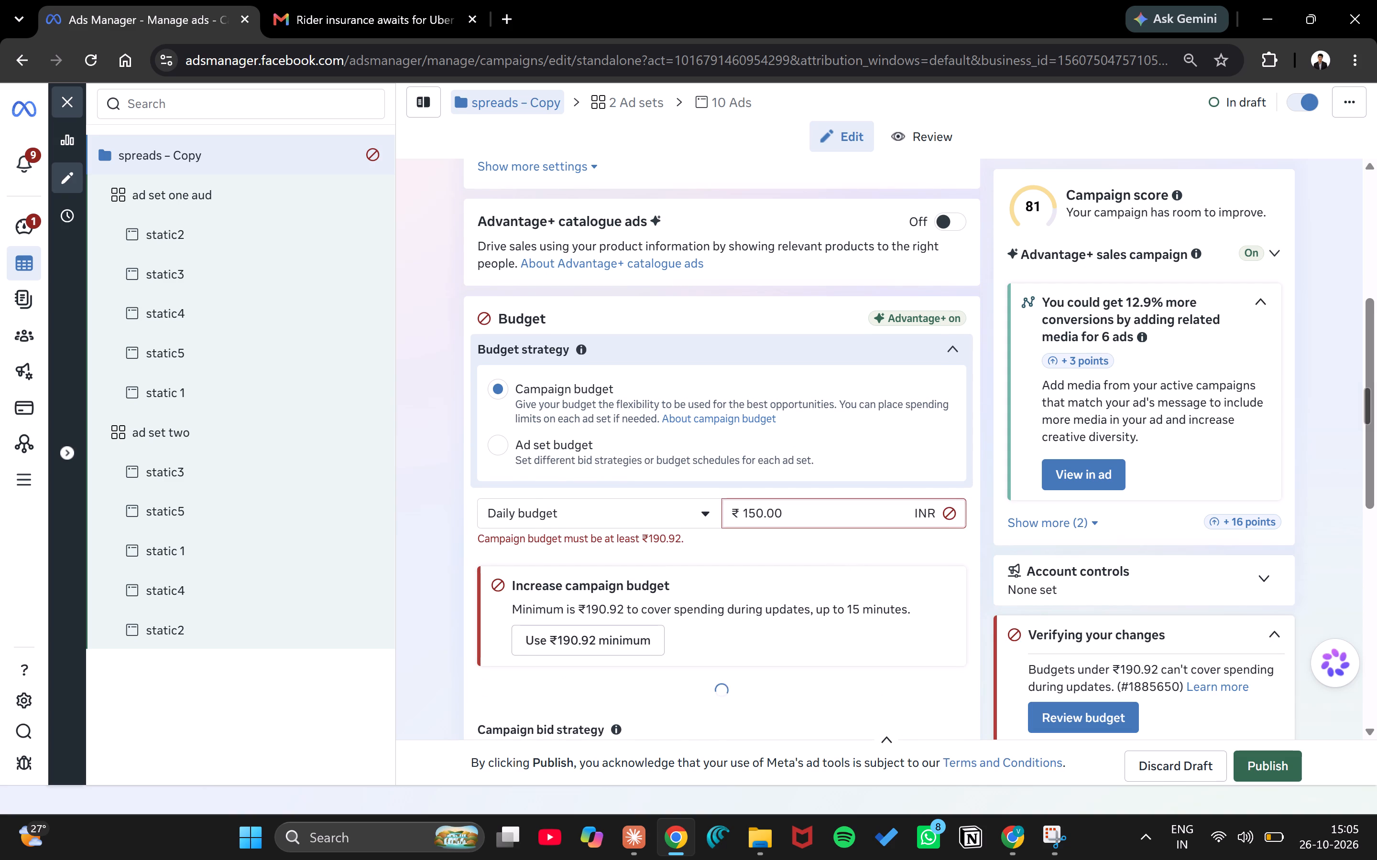
Set the daily campaign budget of "spreads – Copy" to ₹200 and publish the edit.
{"action": "left_click_drag", "start_coordinate": [765, 517], "coordinate": [725, 507]}
{"action": "left_click", "coordinate": [763, 517]}
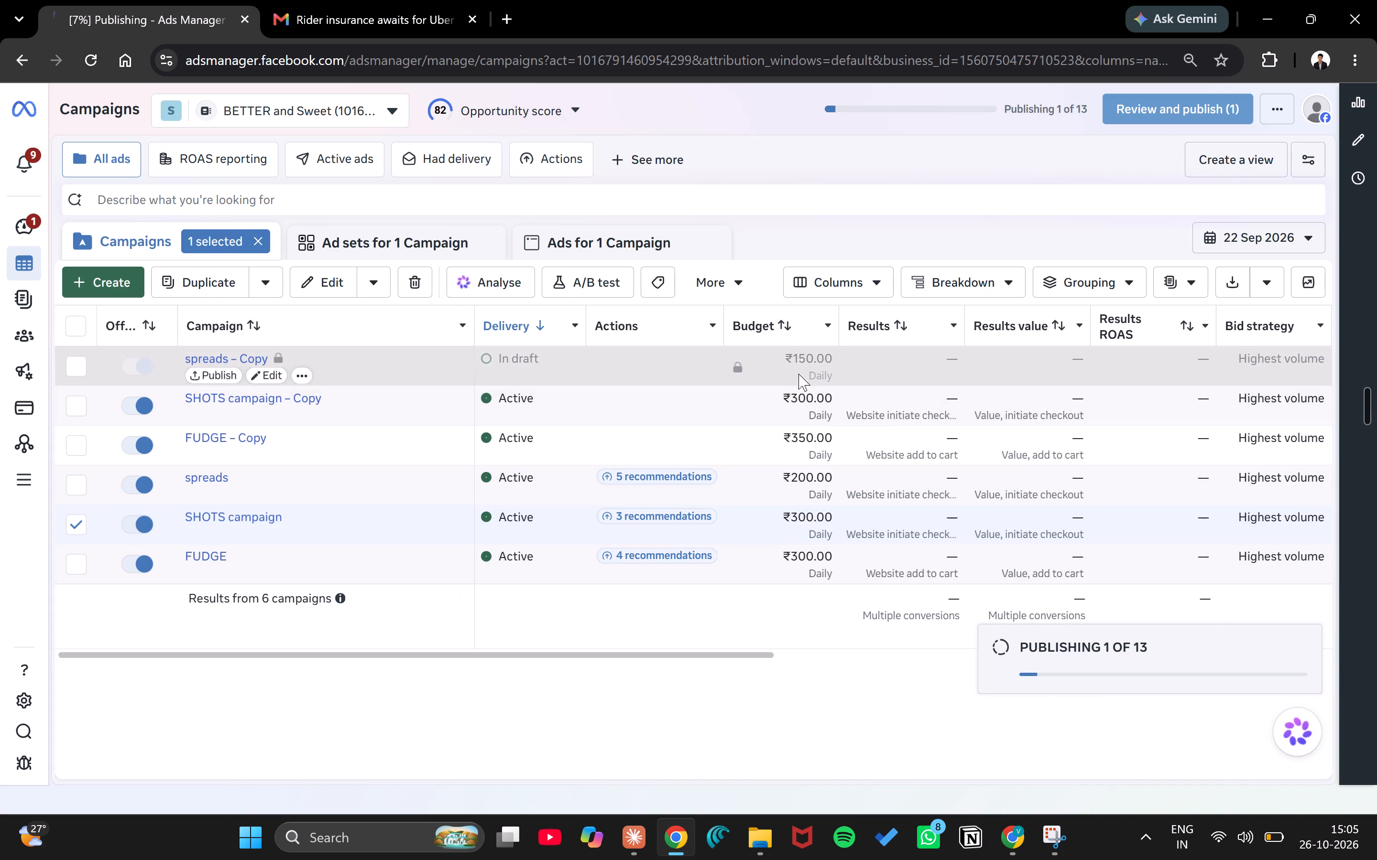
{"action": "left_click", "coordinate": [272, 376]}
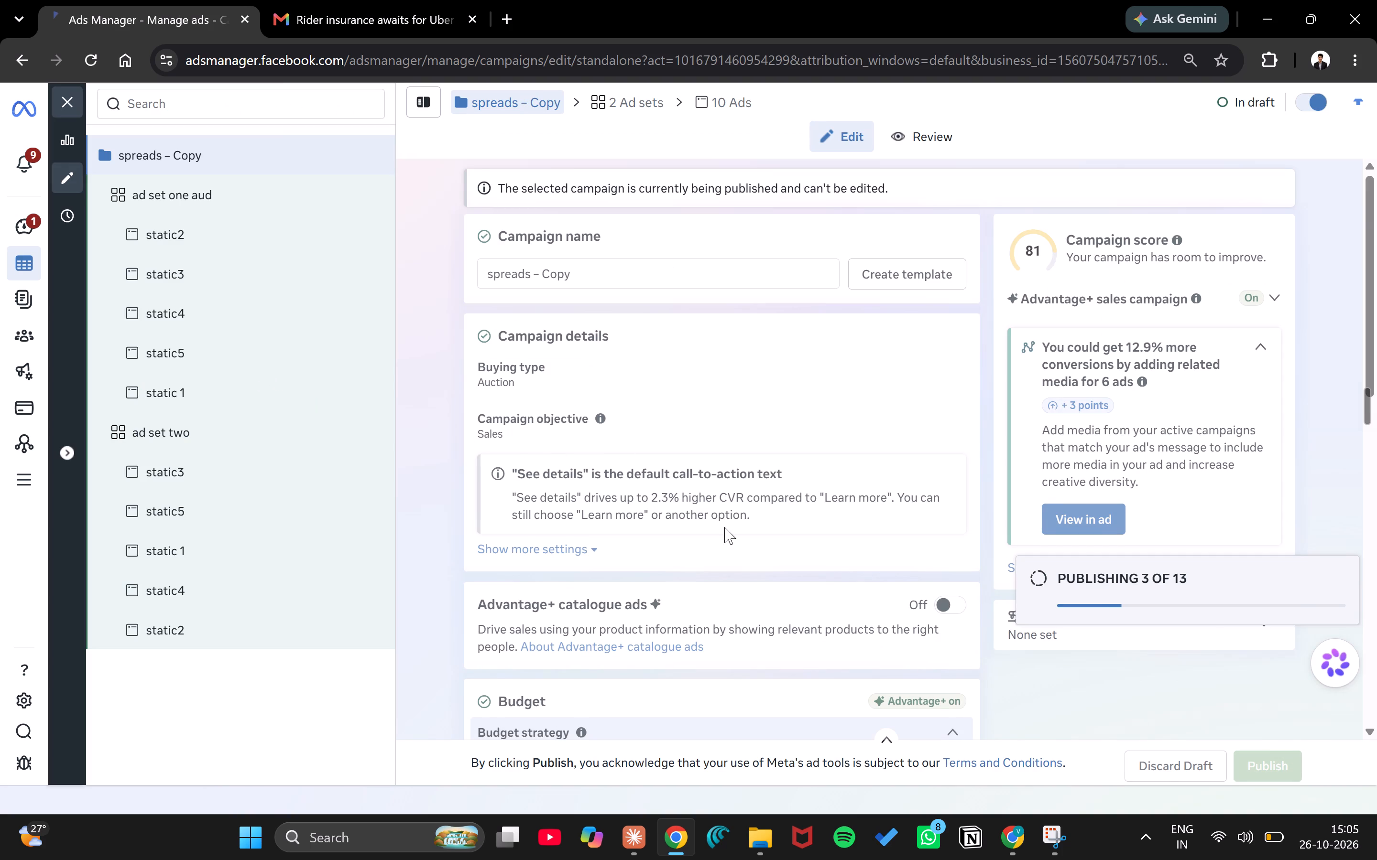
{"action": "scroll", "coordinate": [724, 527], "scroll_direction": "down", "scroll_amount": 1}
{"action": "scroll", "coordinate": [720, 578], "scroll_direction": "down", "scroll_amount": 2}
{"action": "left_click", "coordinate": [771, 579]}
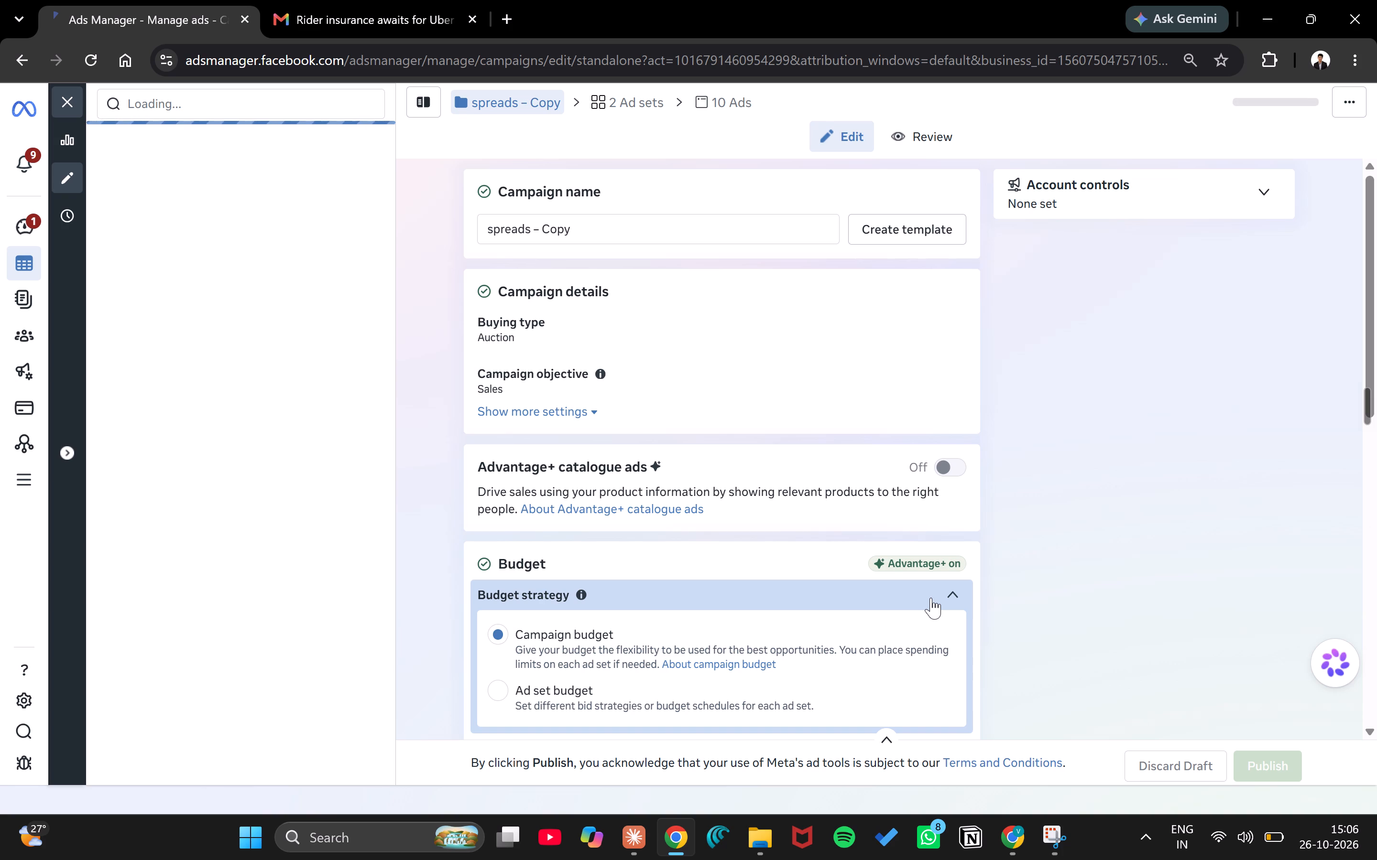
{"action": "scroll", "coordinate": [864, 564], "scroll_direction": "down", "scroll_amount": 4}
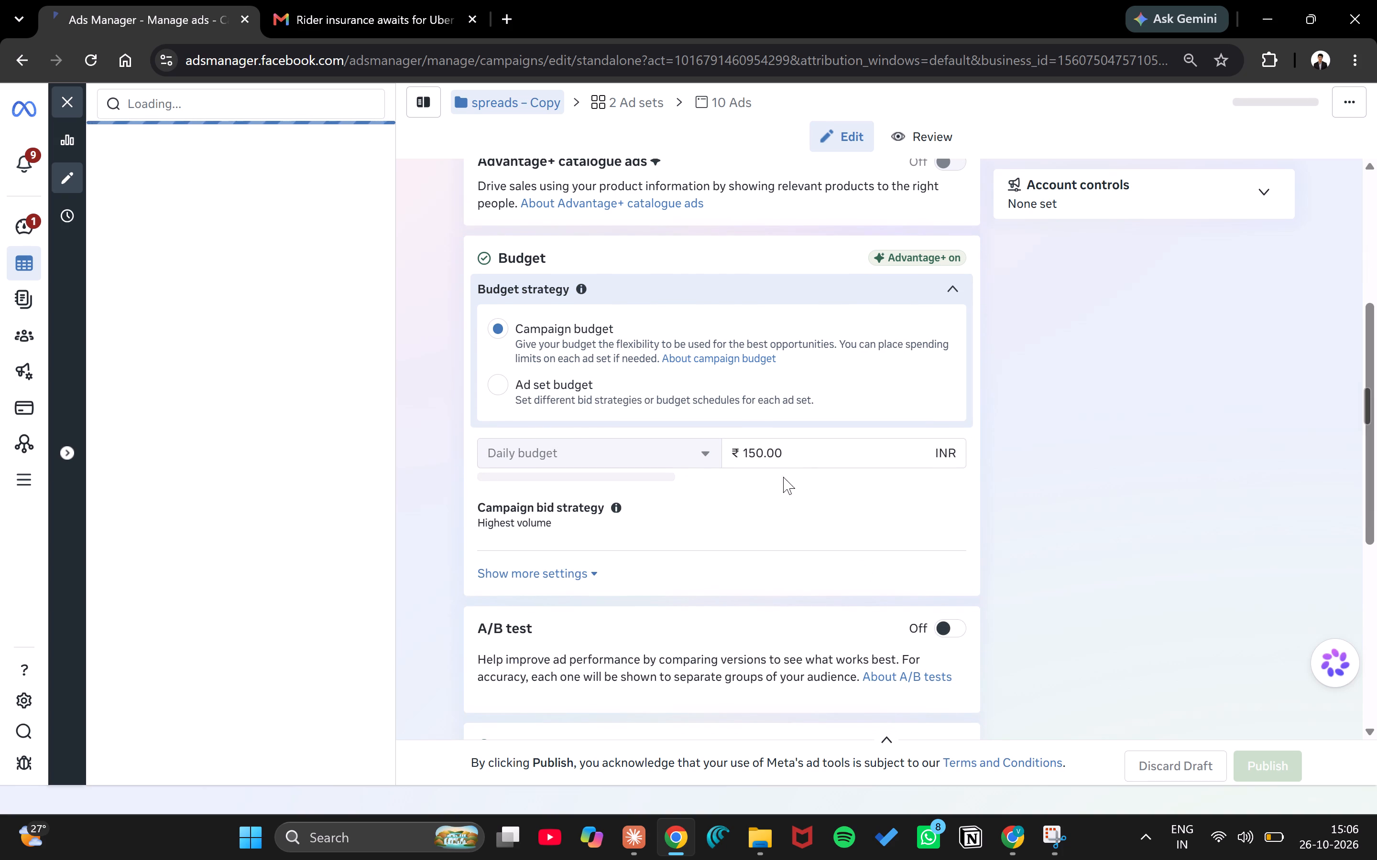
{"action": "left_click_drag", "start_coordinate": [762, 454], "coordinate": [733, 447]}
{"action": "type", "text": "200"}
{"action": "left_click", "coordinate": [1317, 410]}
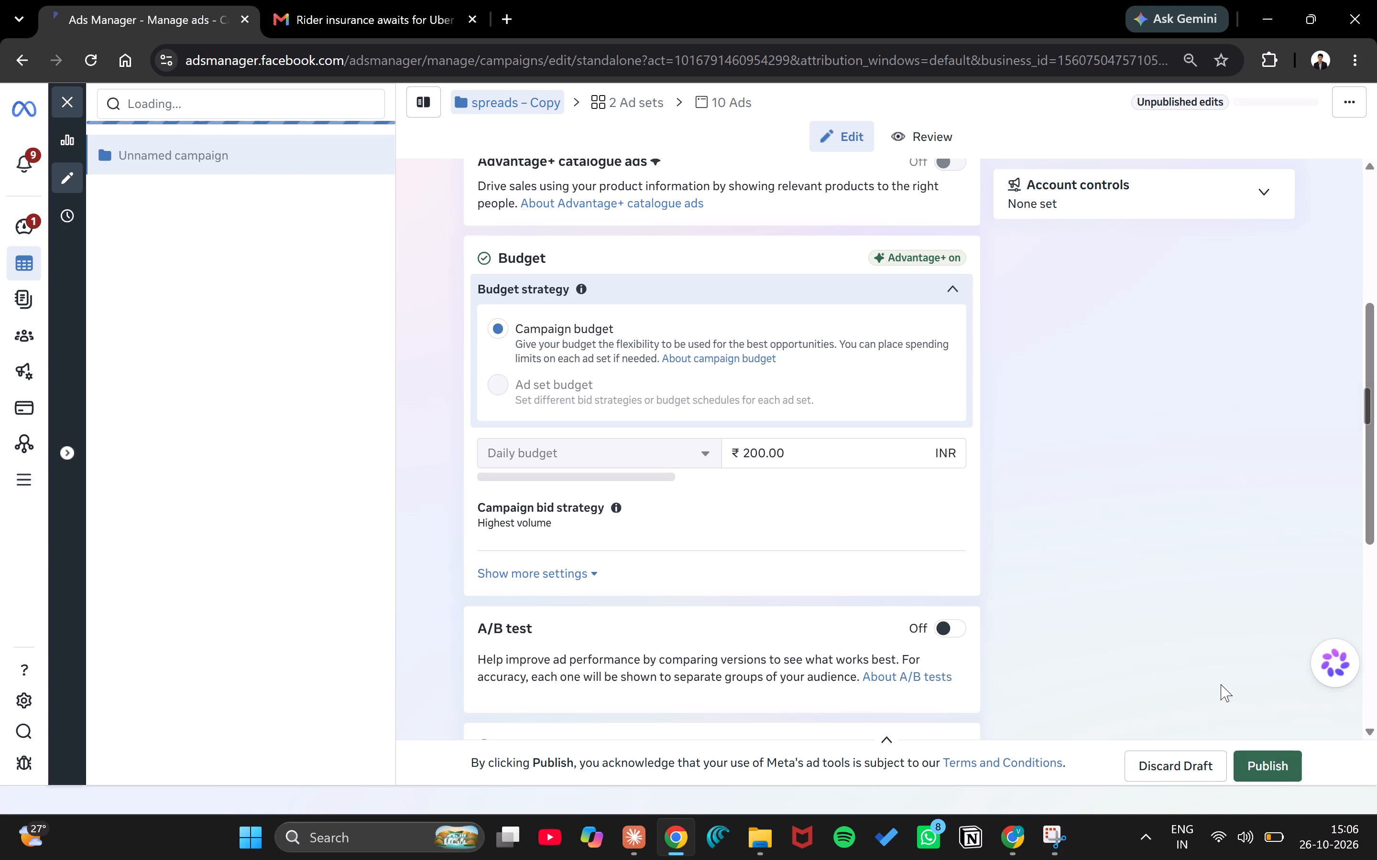
{"action": "left_click", "coordinate": [1275, 761]}
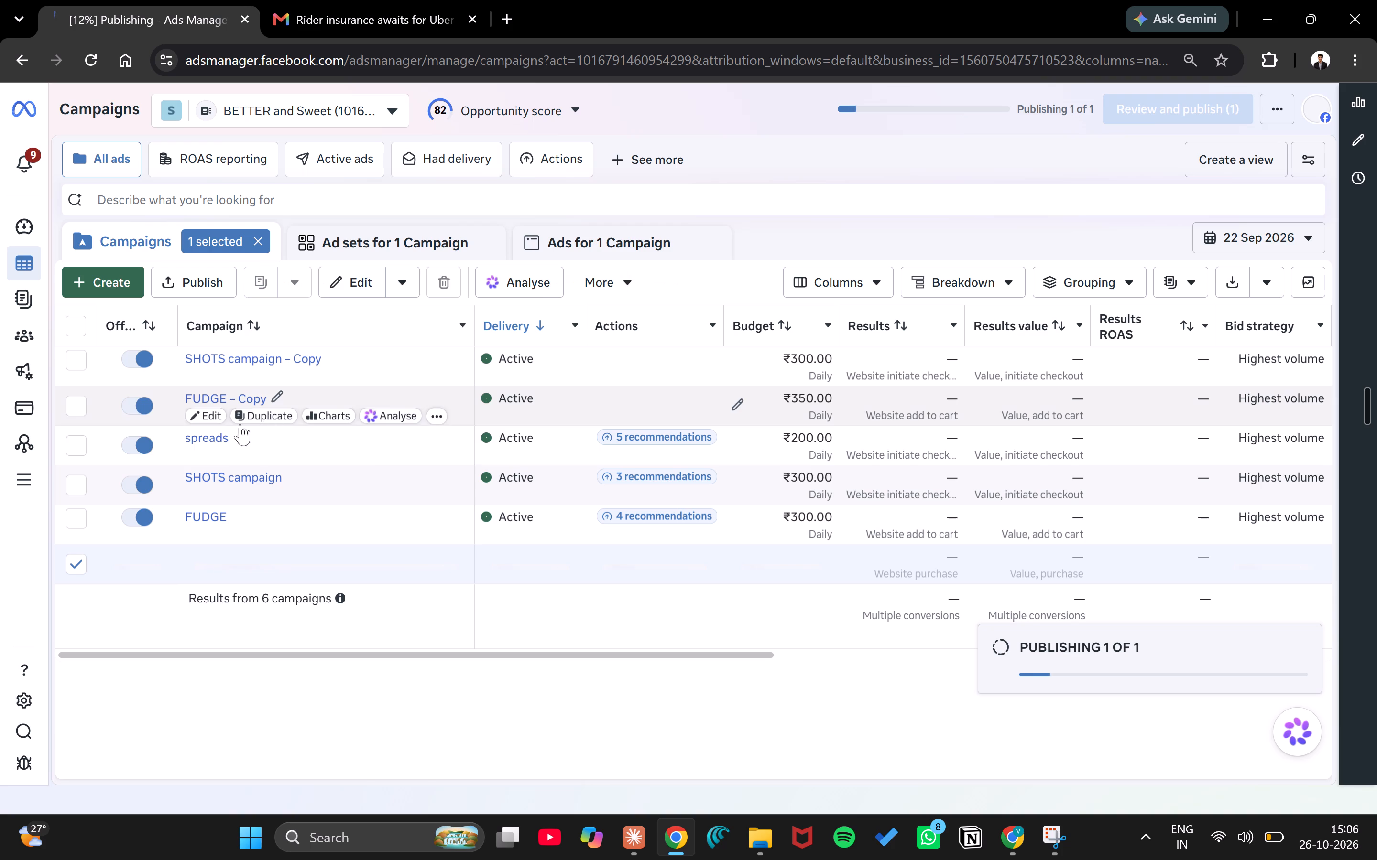
Set the daily campaign budget of "FUDGE – Copy" to ₹300 and publish the edit.
{"action": "left_click", "coordinate": [206, 419]}
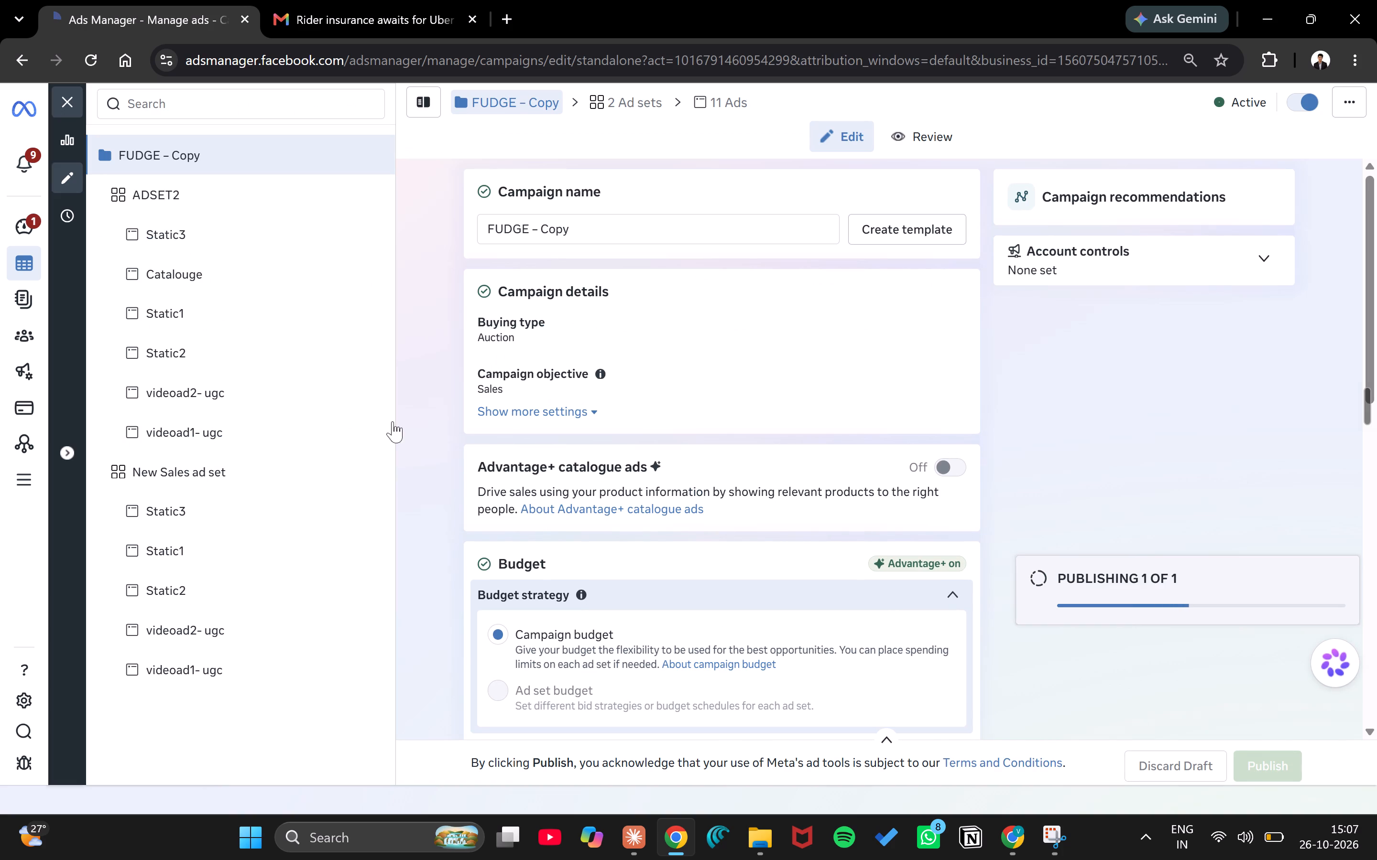
{"action": "scroll", "coordinate": [490, 421], "scroll_direction": "down", "scroll_amount": 3}
{"action": "left_click", "coordinate": [490, 421]}
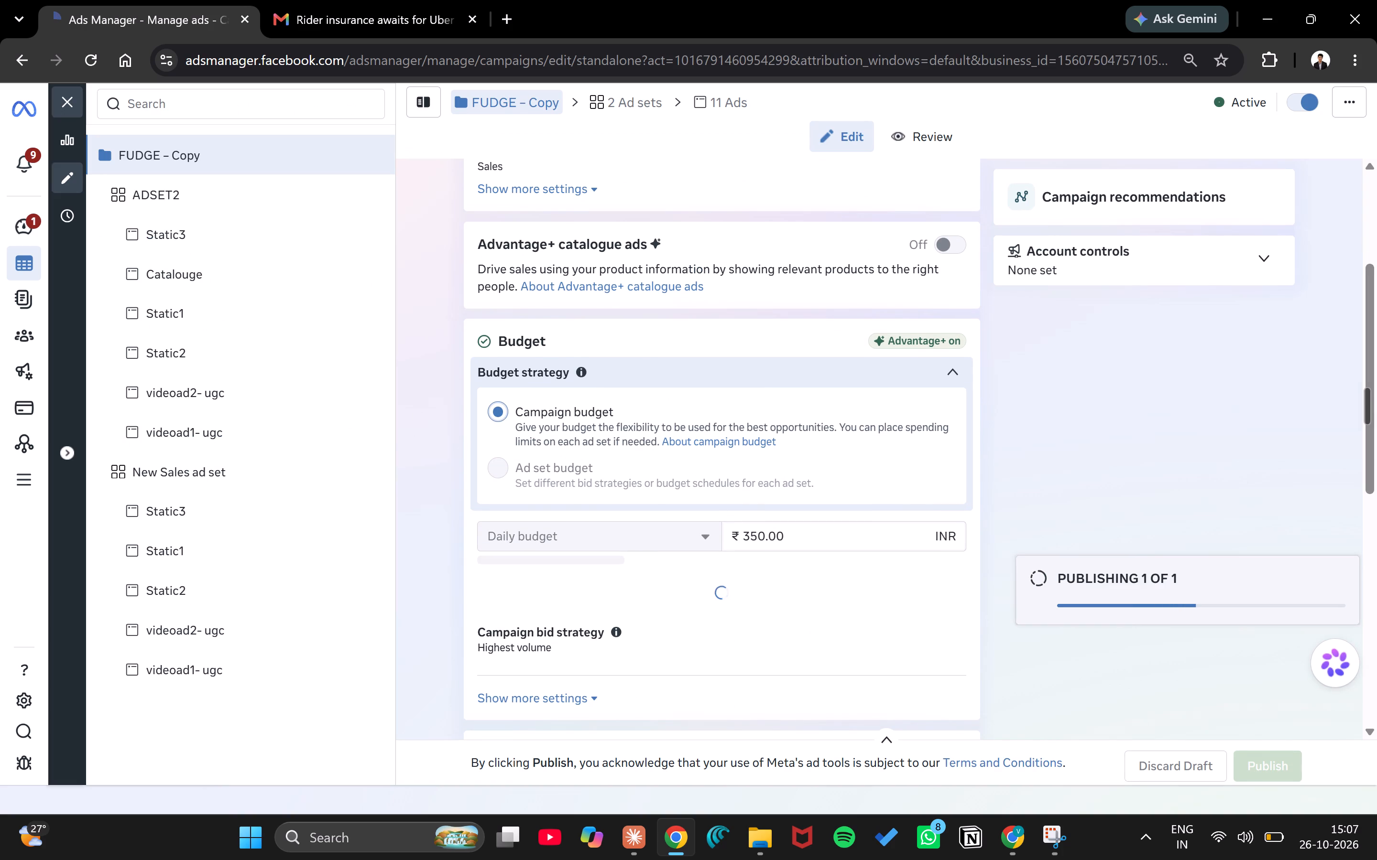
{"action": "left_click", "coordinate": [758, 537]}
{"action": "key", "text": "BackSpace"}
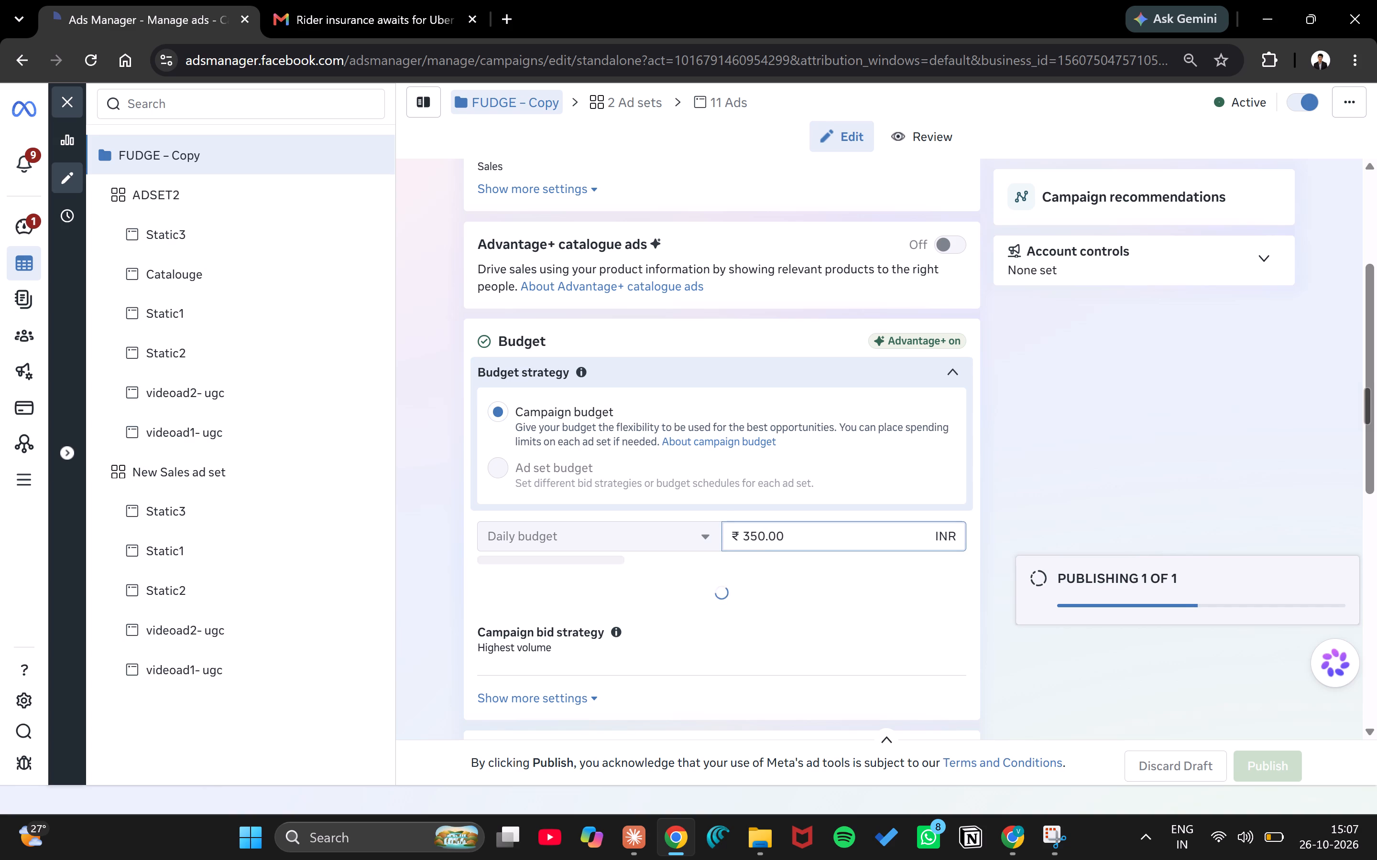
{"action": "key", "text": "0"}
{"action": "left_click", "coordinate": [1259, 451]}
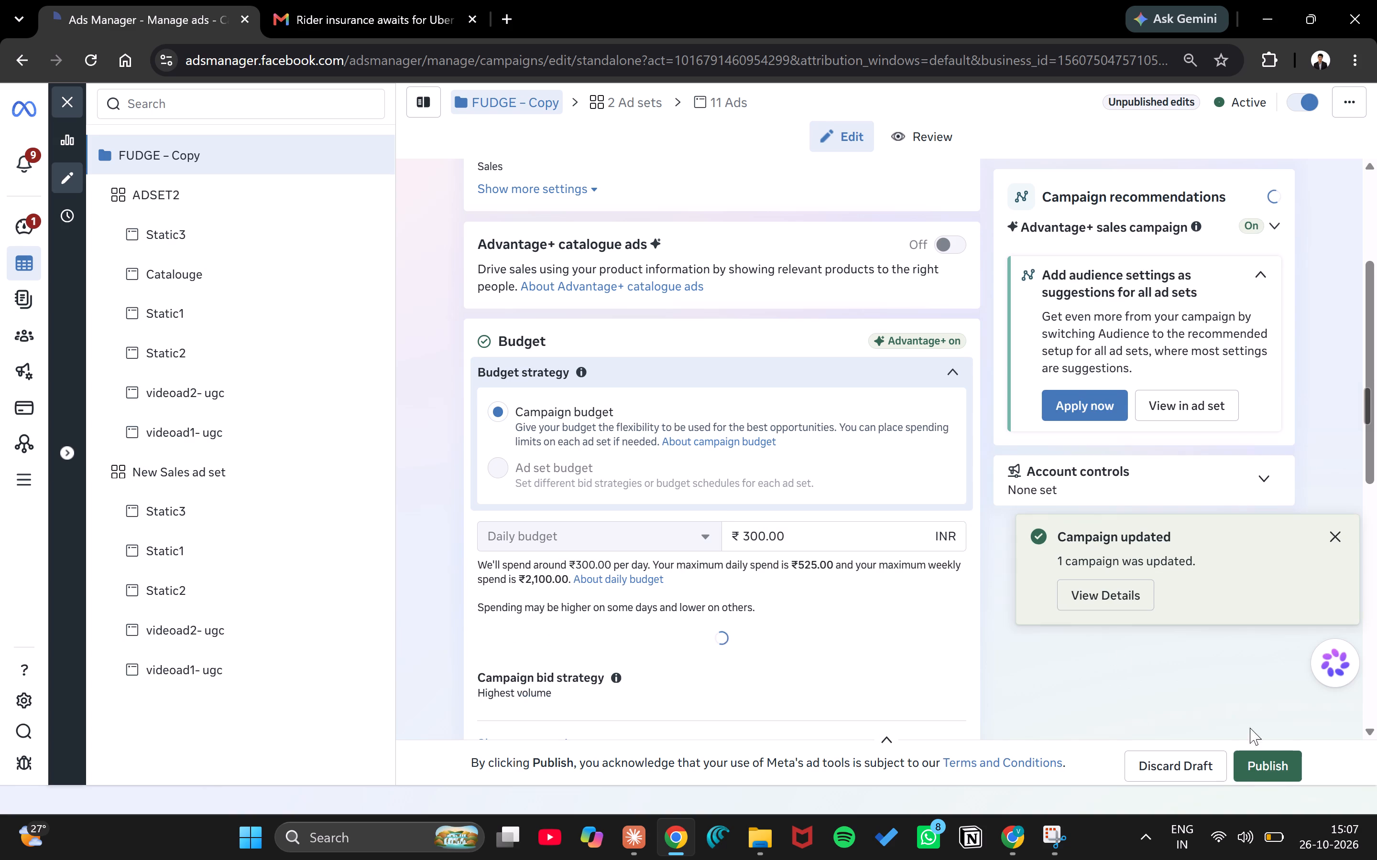
{"action": "left_click", "coordinate": [1260, 761]}
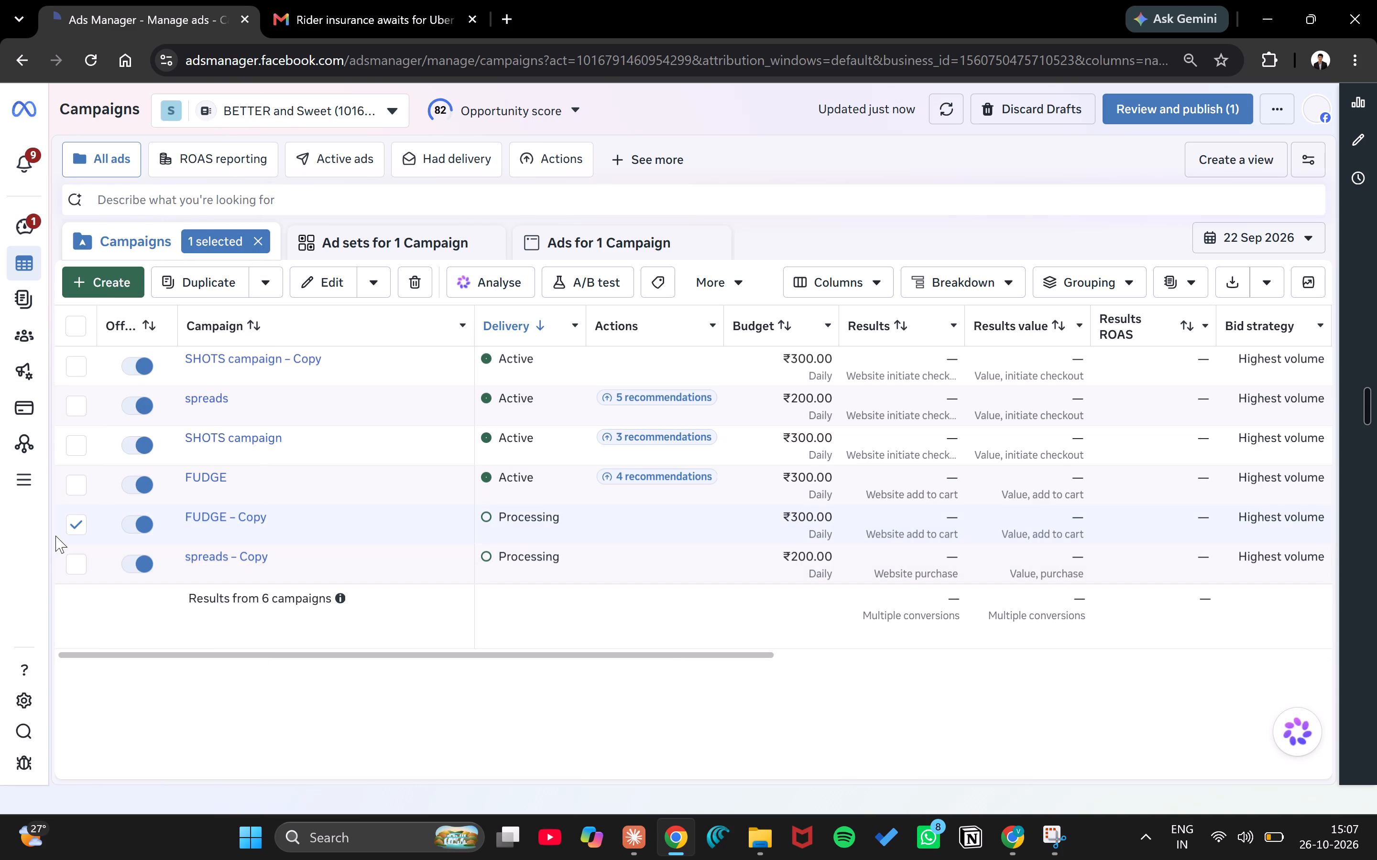
Deselect "FUDGE – Copy" and open the account's remaining draft items for review and publishing.
{"action": "left_click", "coordinate": [76, 521]}
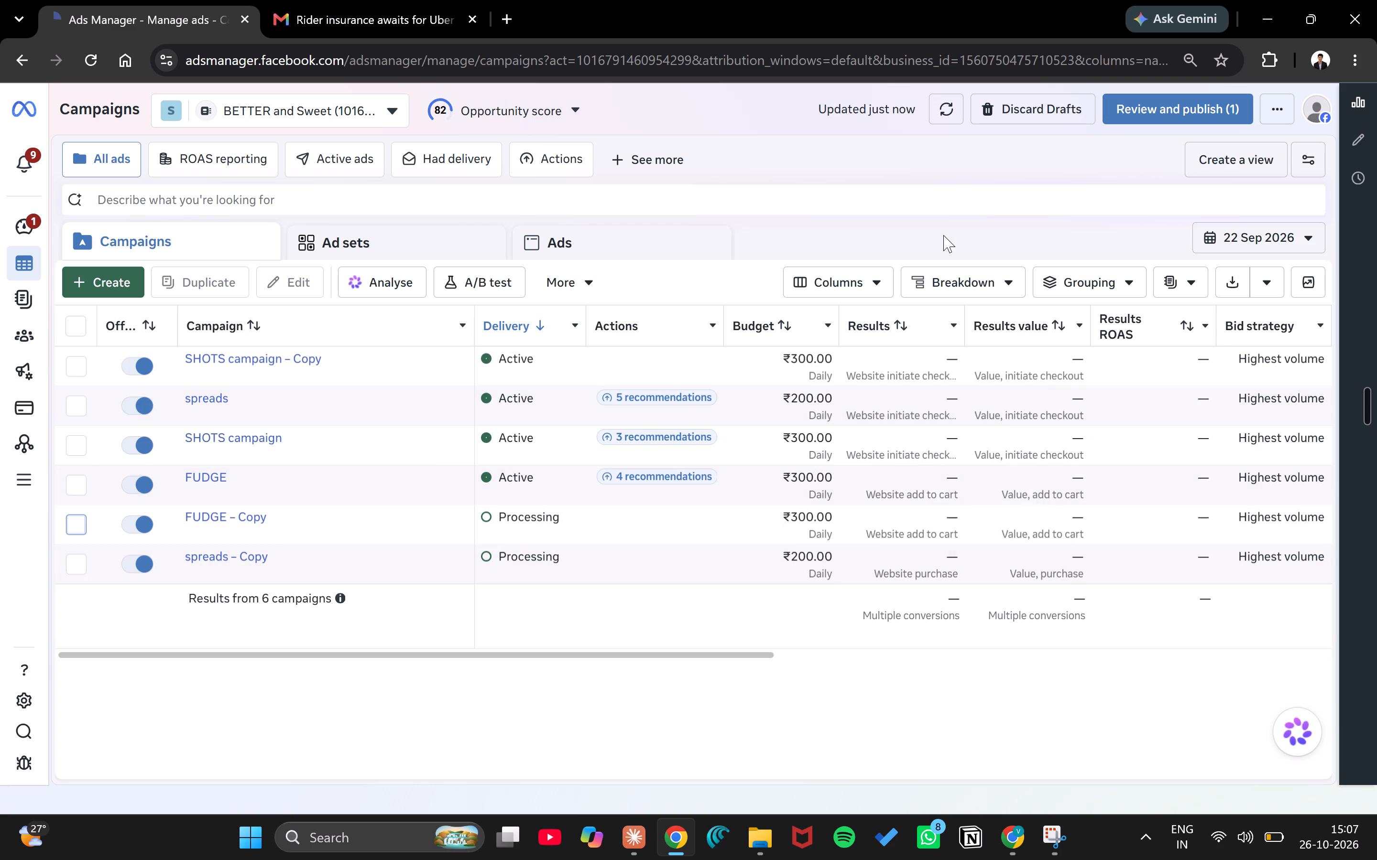
{"action": "left_click", "coordinate": [1204, 112]}
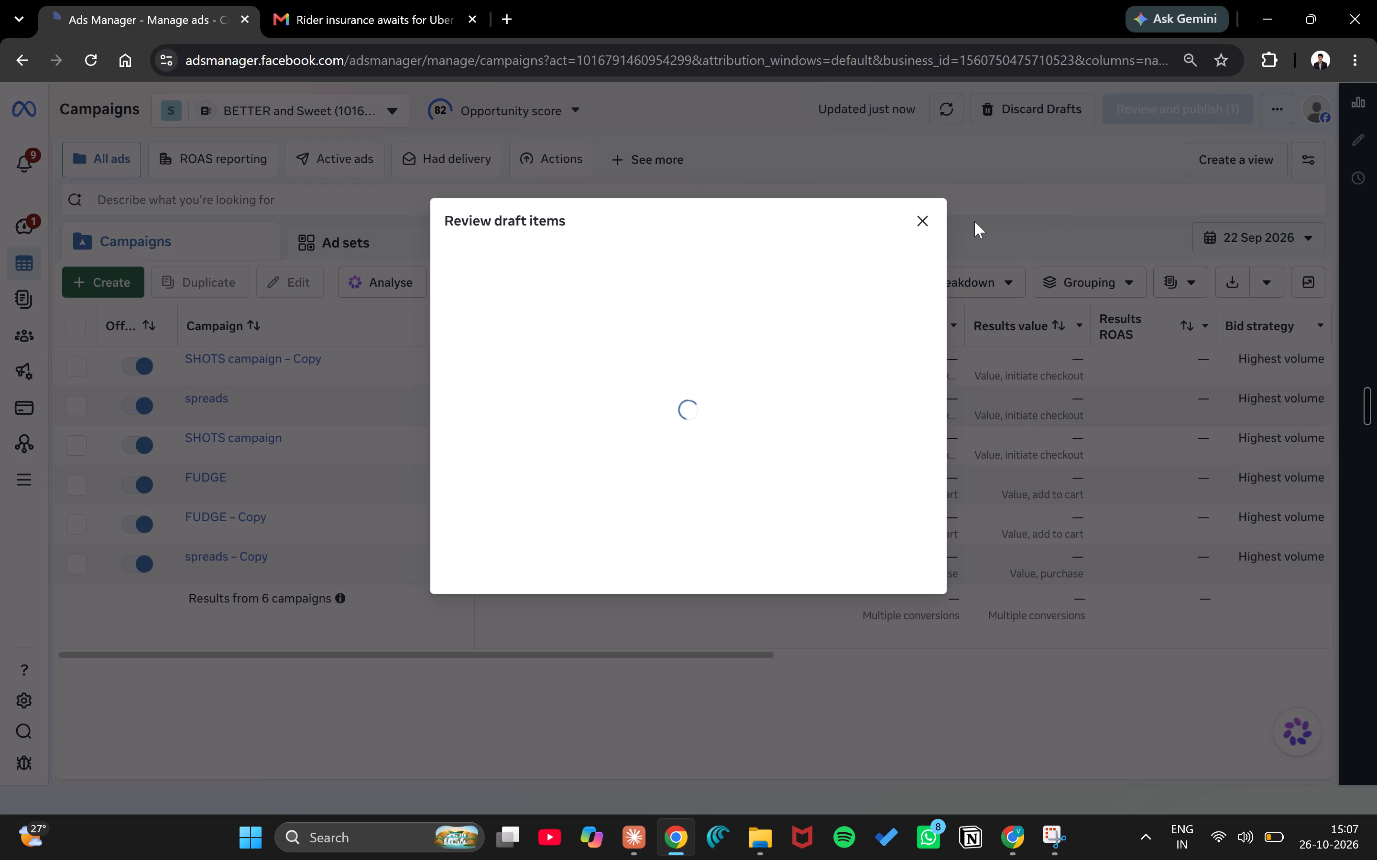
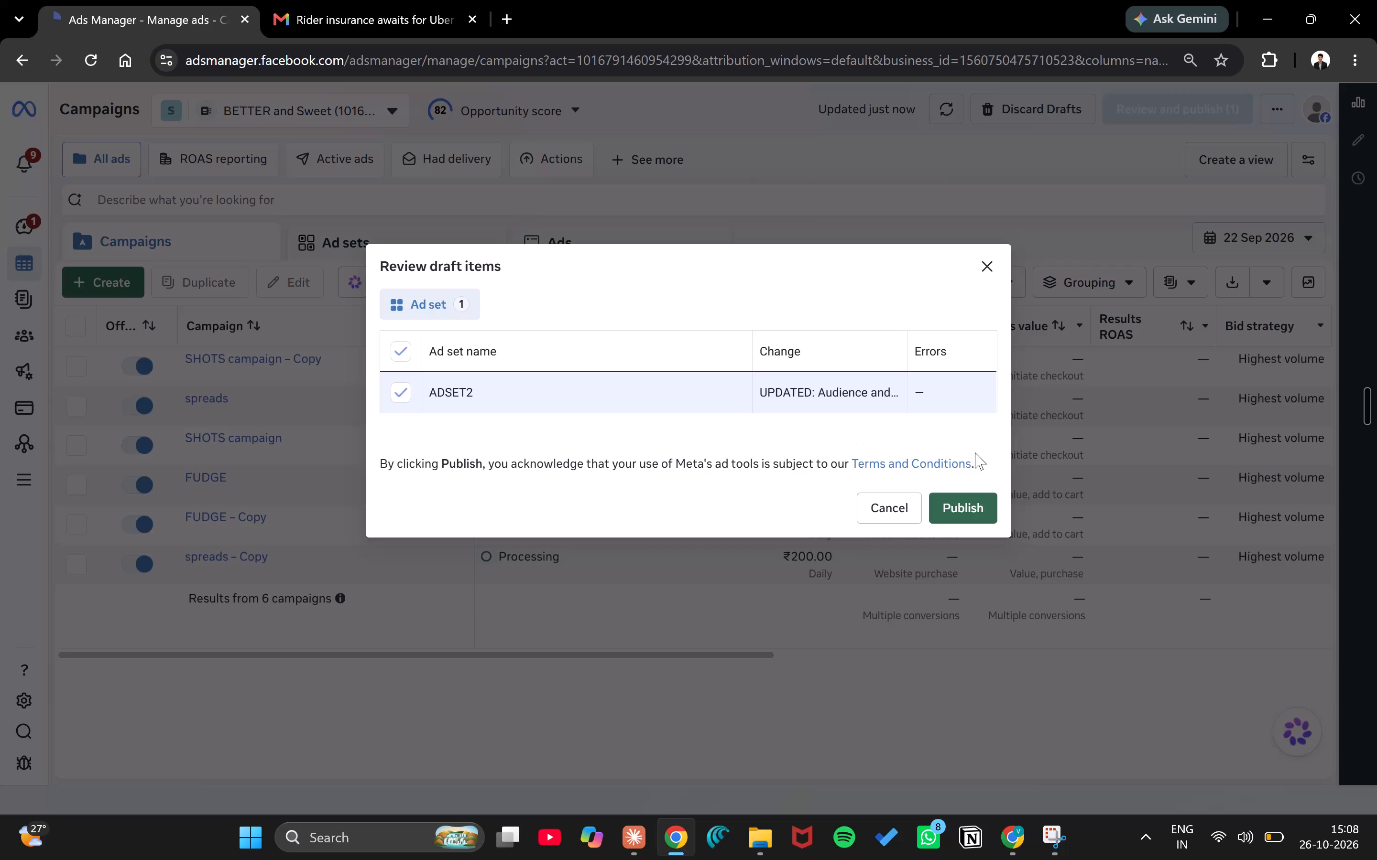
Publish the draft audience update for the ad set "ADSET2".
{"action": "left_click", "coordinate": [971, 507]}
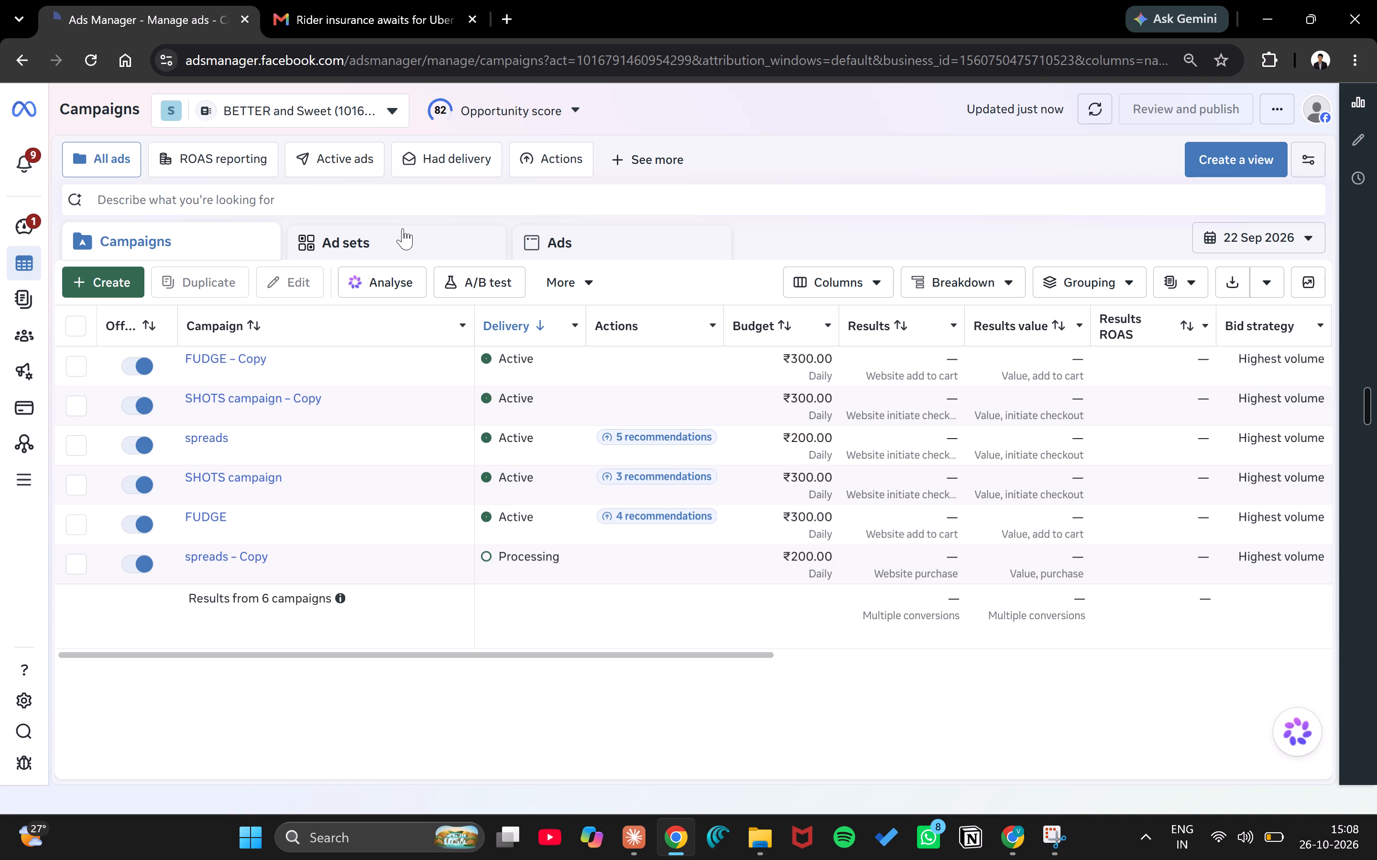
Select only the "spreads – Copy" campaign and examine the delivery status of its ad sets and ads.
{"action": "left_click", "coordinate": [73, 564]}
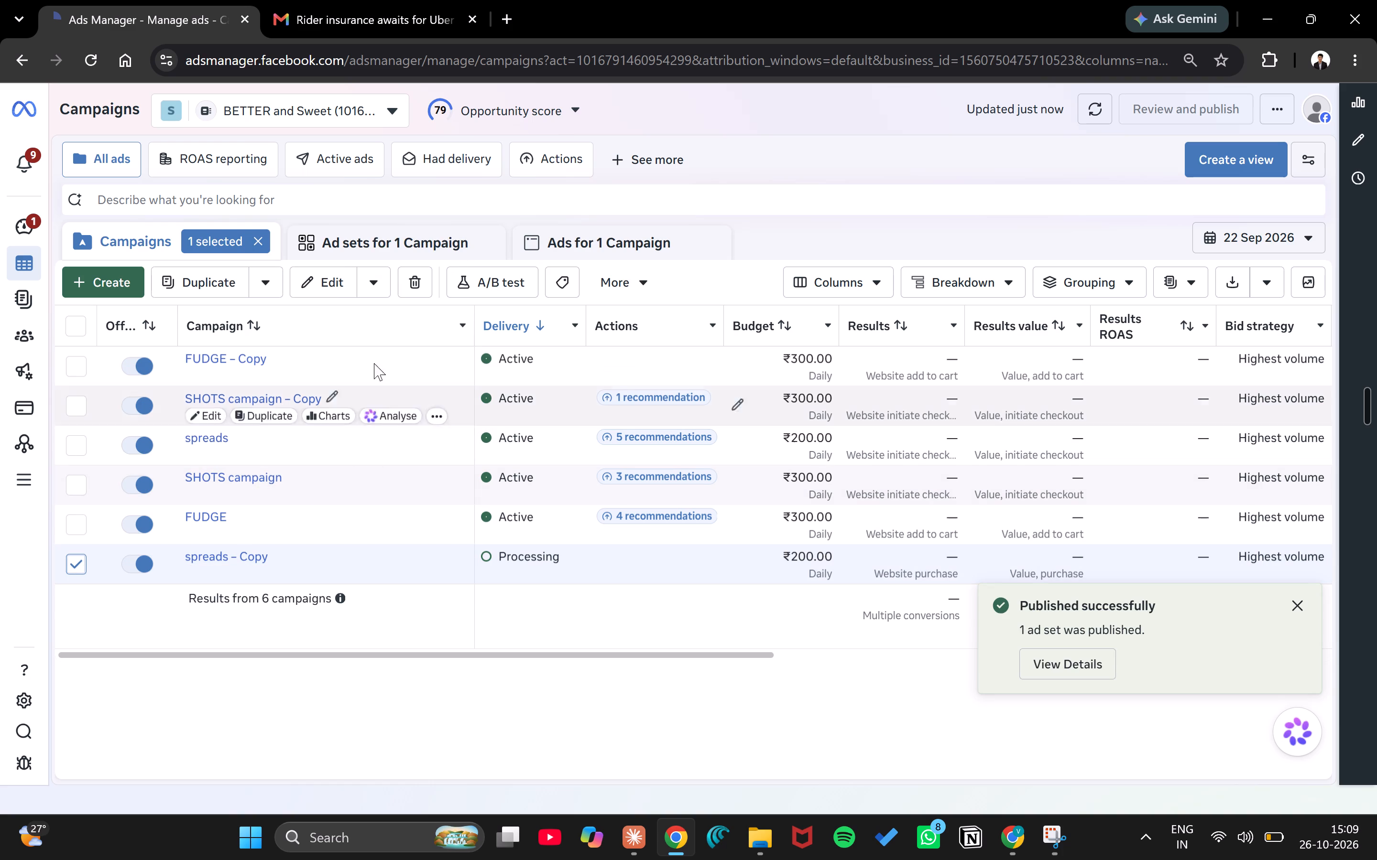
{"action": "left_click", "coordinate": [402, 238]}
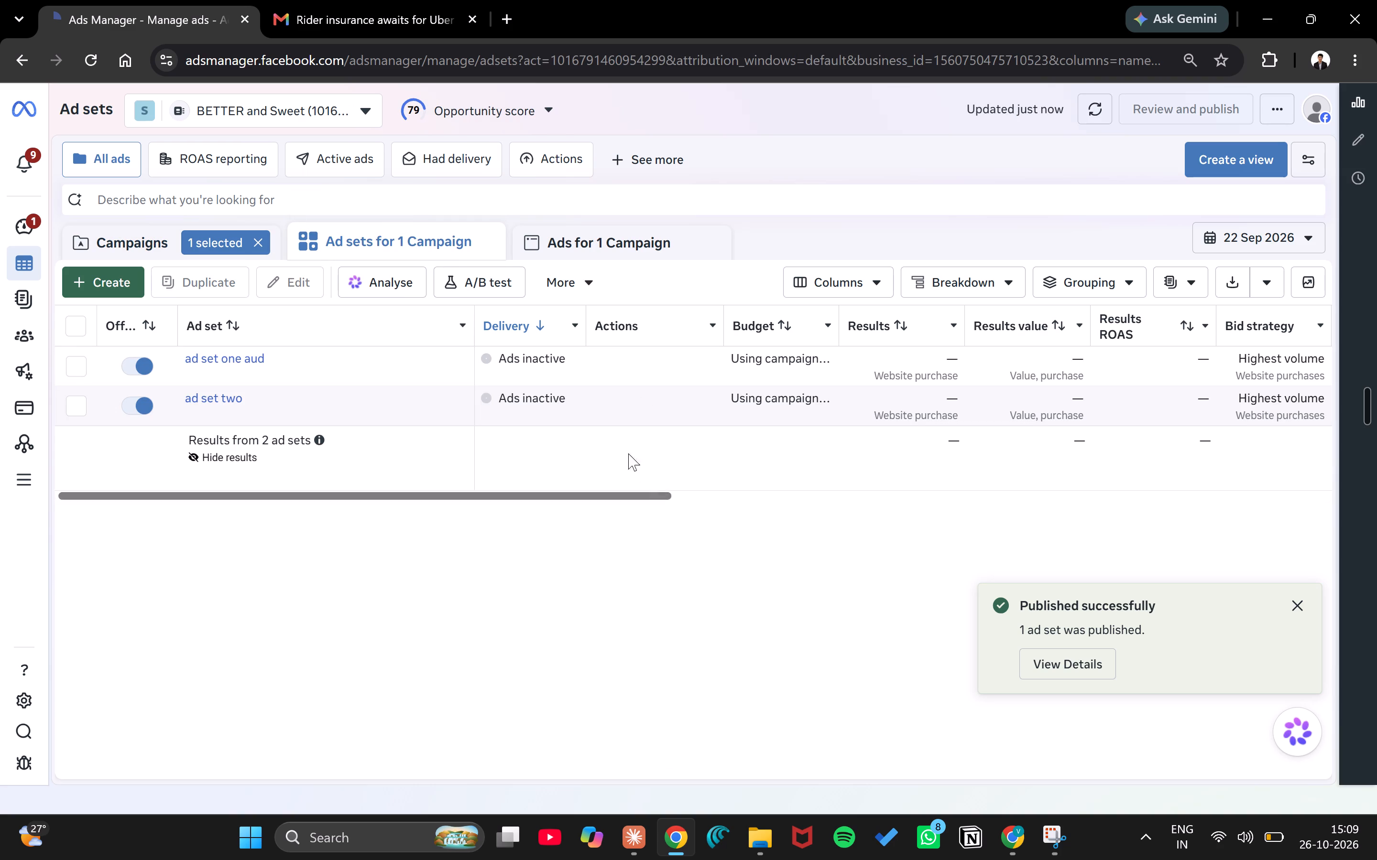
{"action": "left_click", "coordinate": [645, 246]}
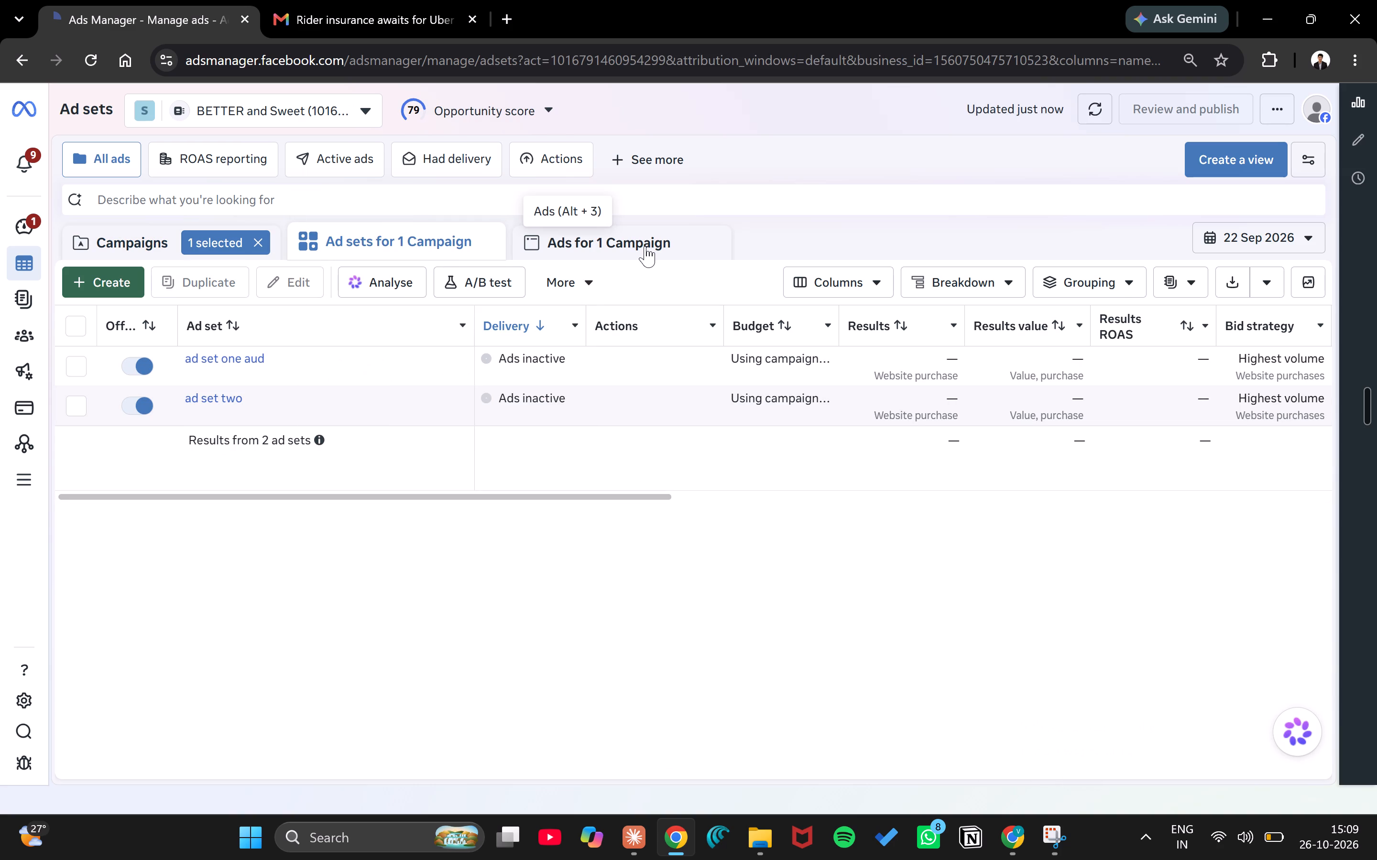
{"action": "scroll", "coordinate": [577, 468], "scroll_direction": "down", "scroll_amount": 2}
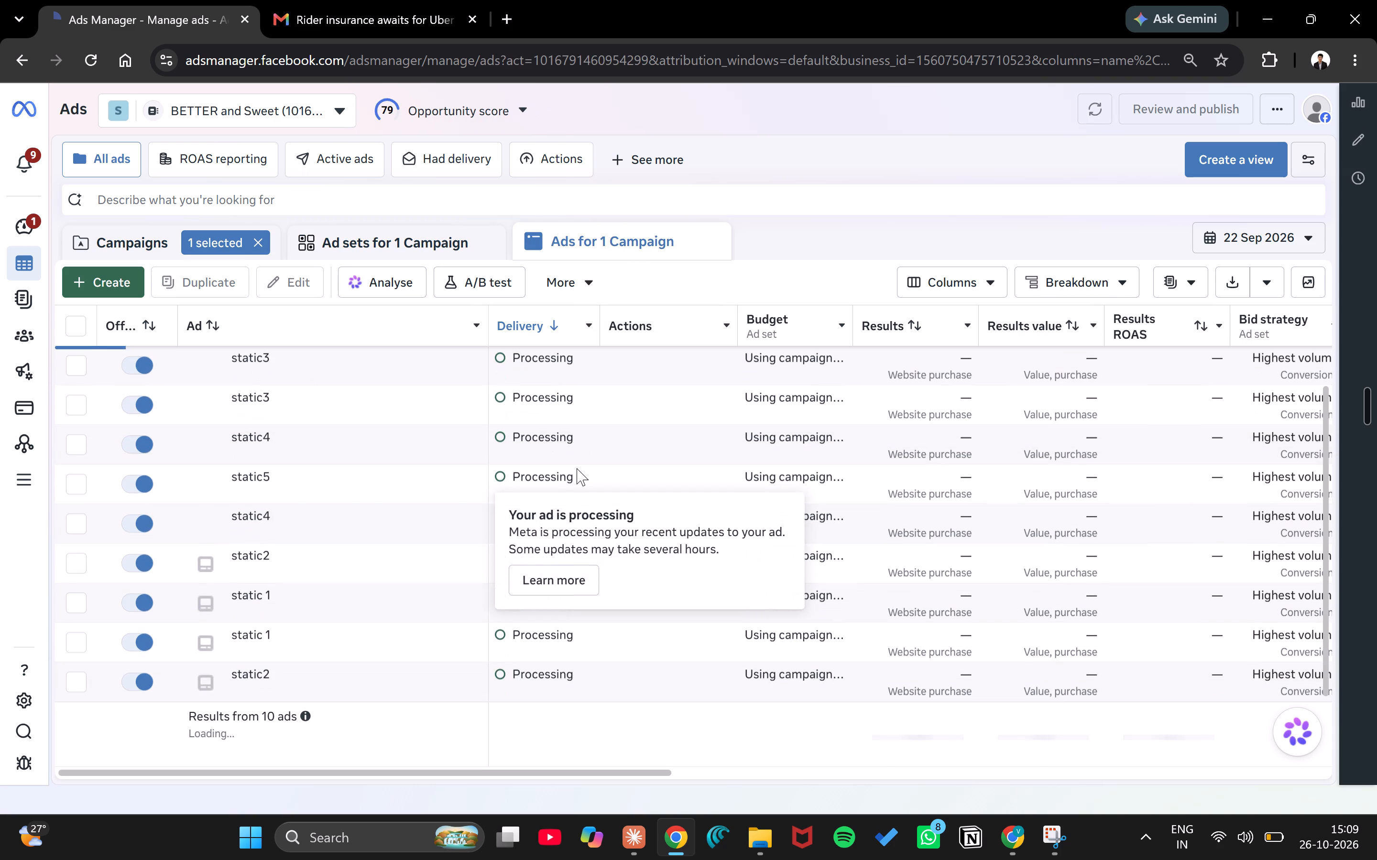
{"action": "scroll", "coordinate": [577, 468], "scroll_direction": "down", "scroll_amount": 1}
{"action": "scroll", "coordinate": [577, 468], "scroll_direction": "up", "scroll_amount": 4}
{"action": "scroll", "coordinate": [577, 468], "scroll_direction": "down", "scroll_amount": 1}
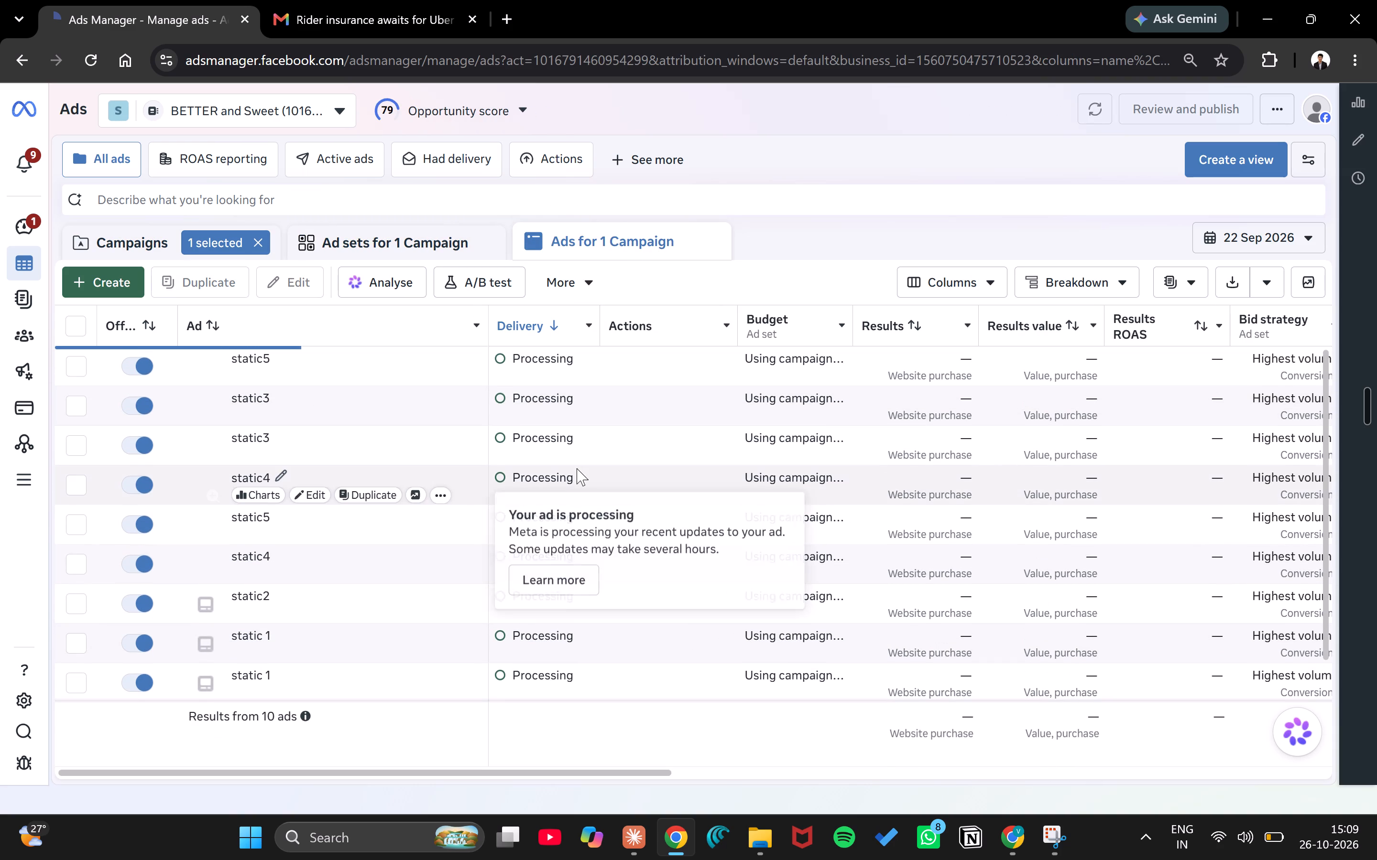
{"action": "scroll", "coordinate": [577, 468], "scroll_direction": "down", "scroll_amount": 3}
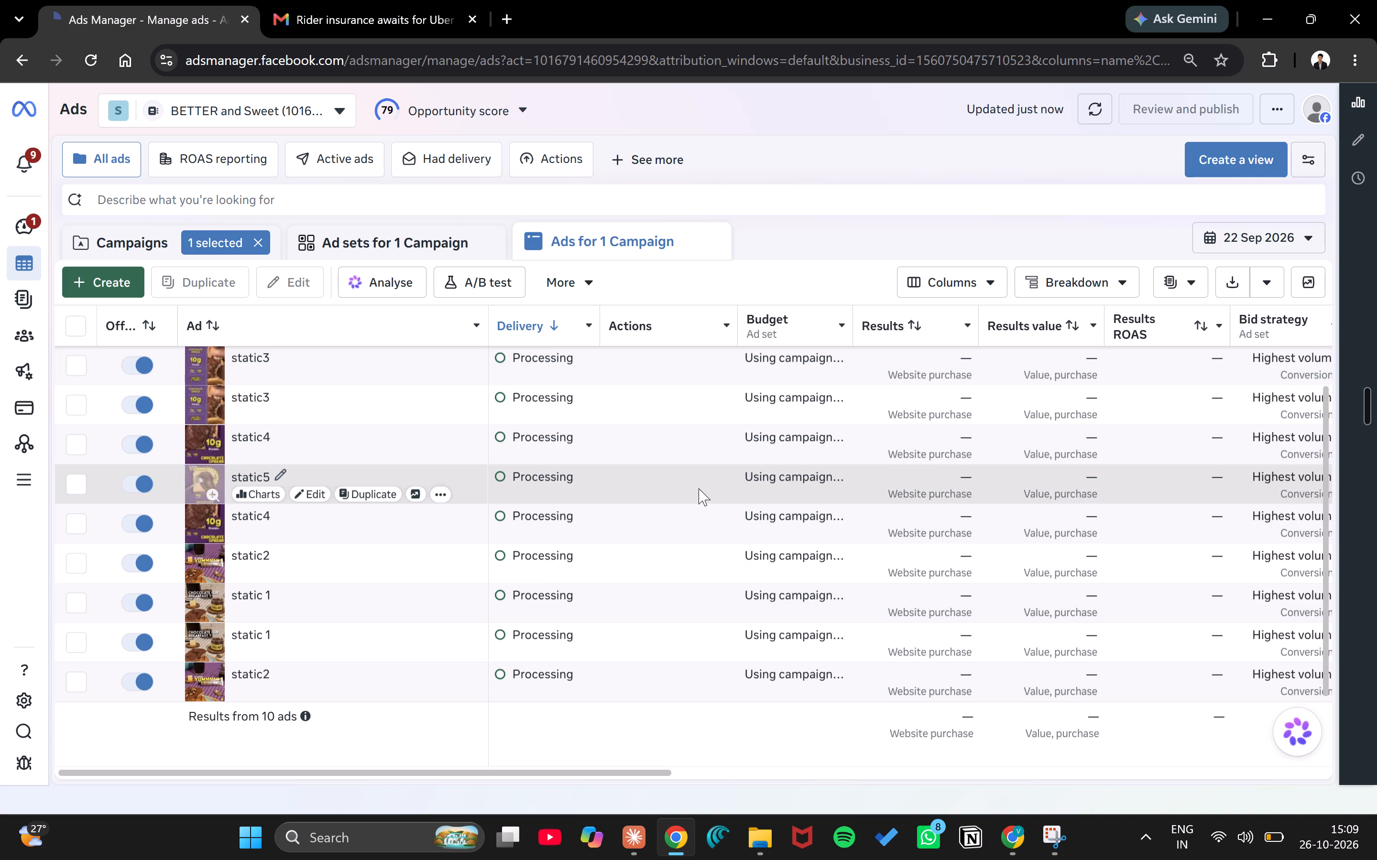
{"action": "scroll", "coordinate": [699, 488], "scroll_direction": "up", "scroll_amount": 4}
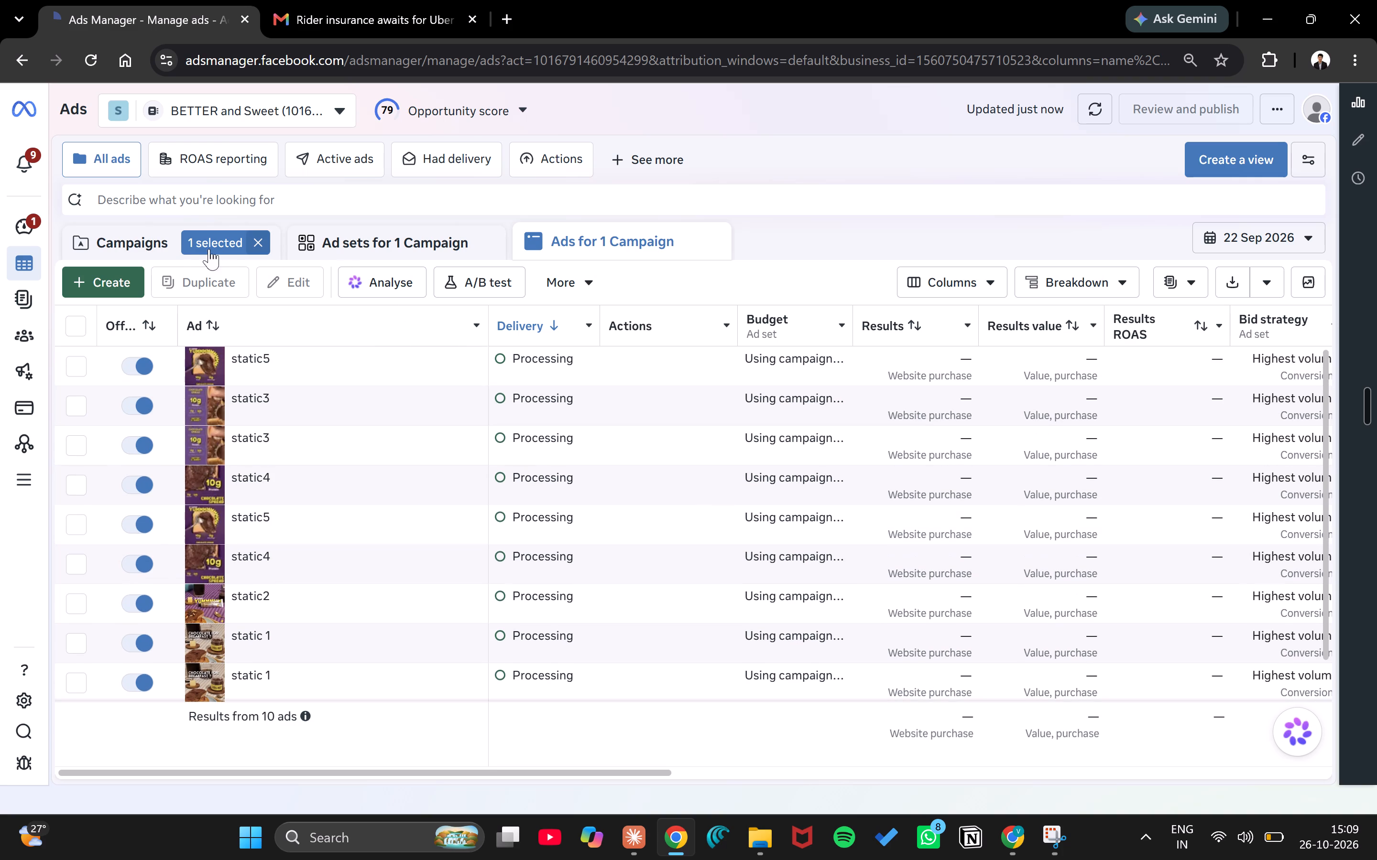
{"action": "left_click", "coordinate": [128, 248]}
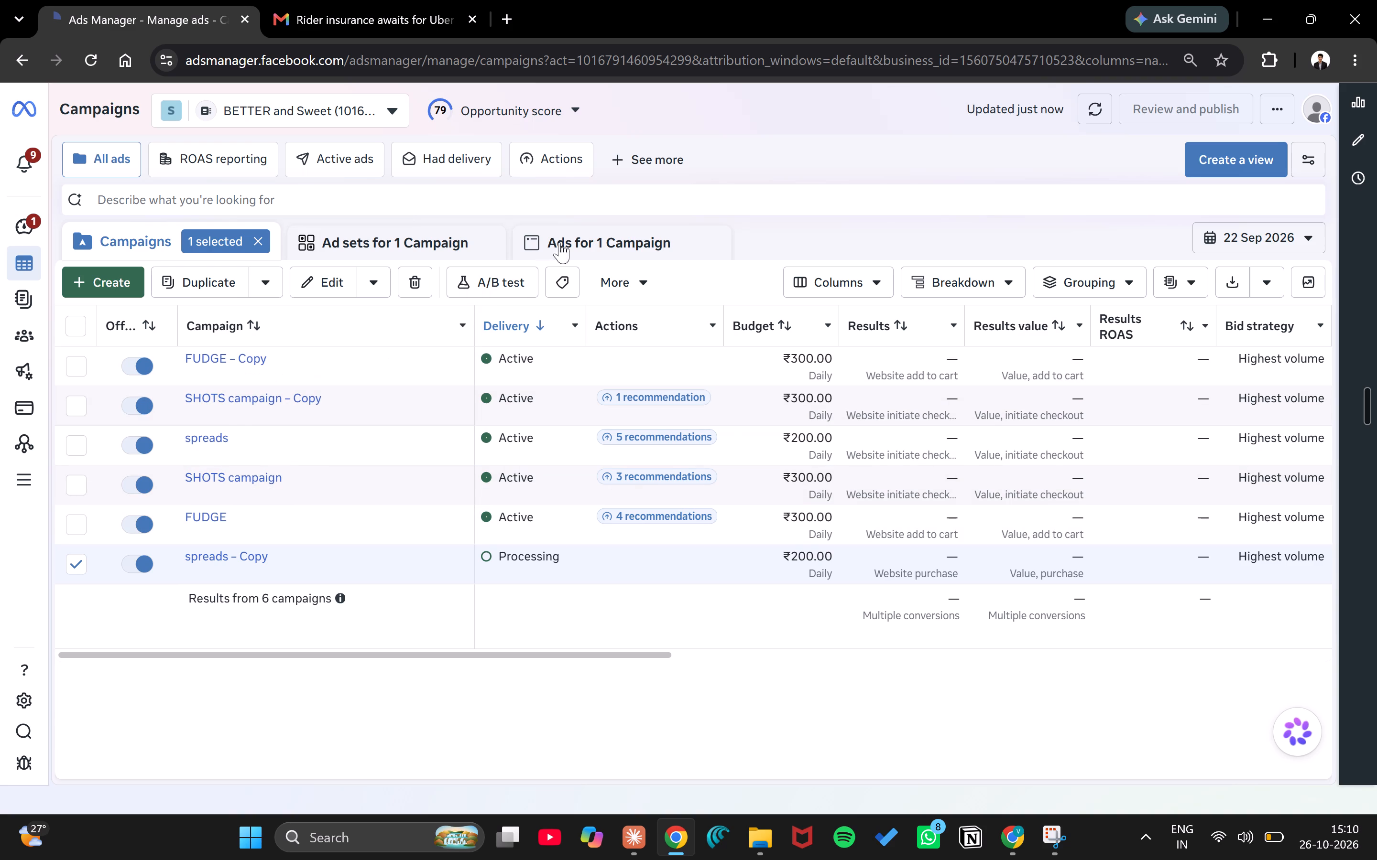
{"action": "left_click", "coordinate": [459, 242]}
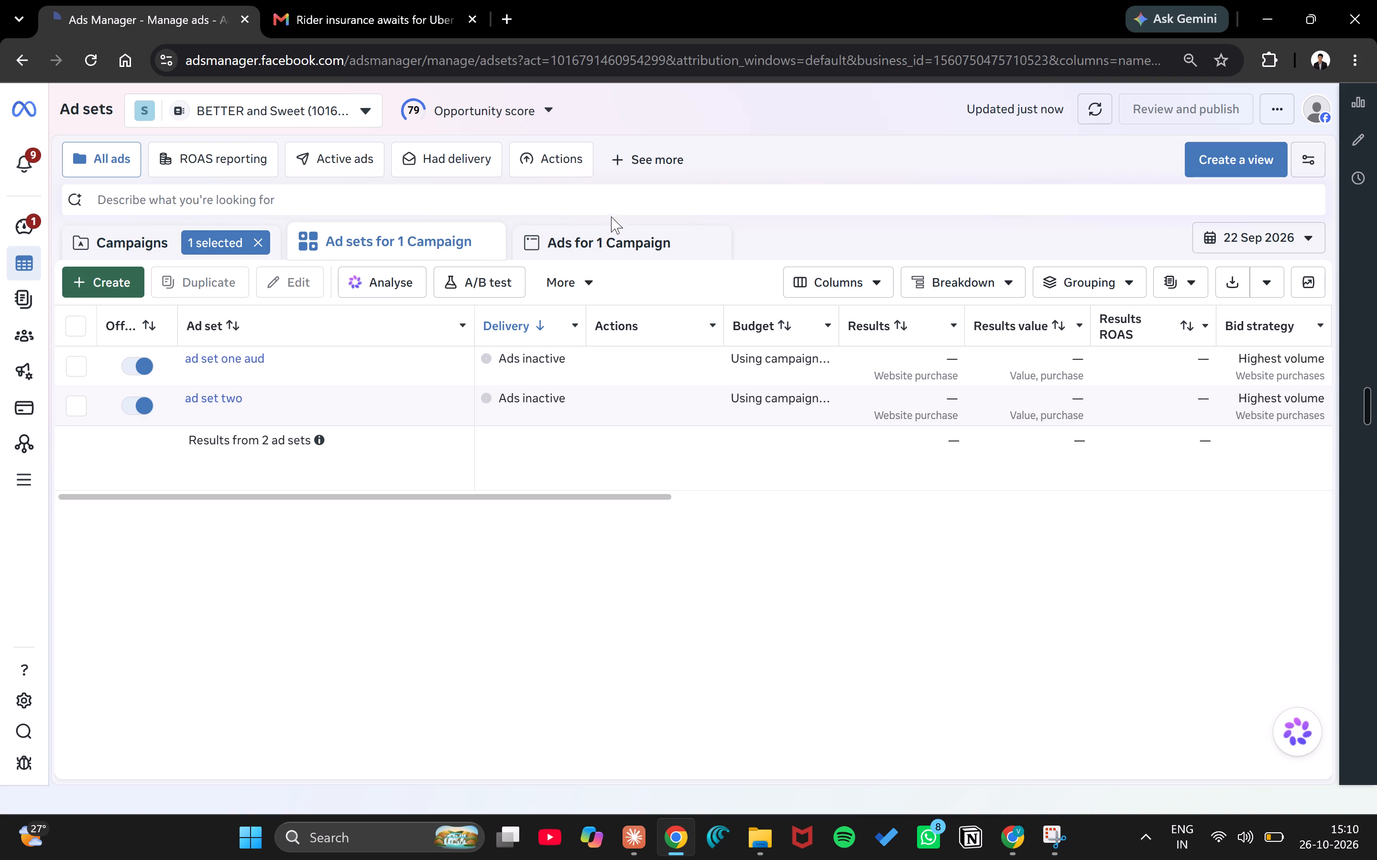
{"action": "left_click", "coordinate": [614, 232]}
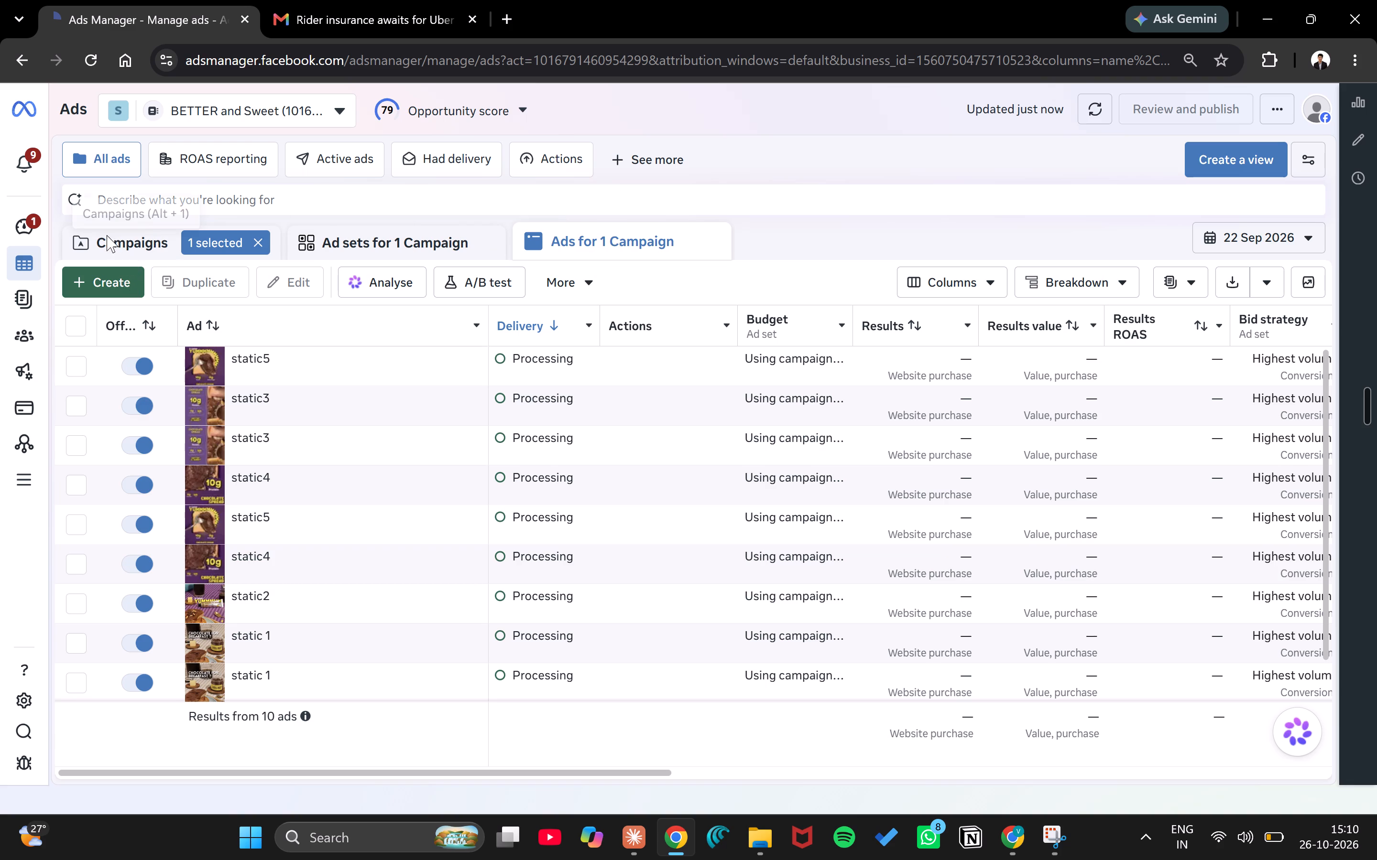
Examine the verification alert in the account overview and the verification options it offers, exiting without verifying.
{"action": "left_click", "coordinate": [22, 211]}
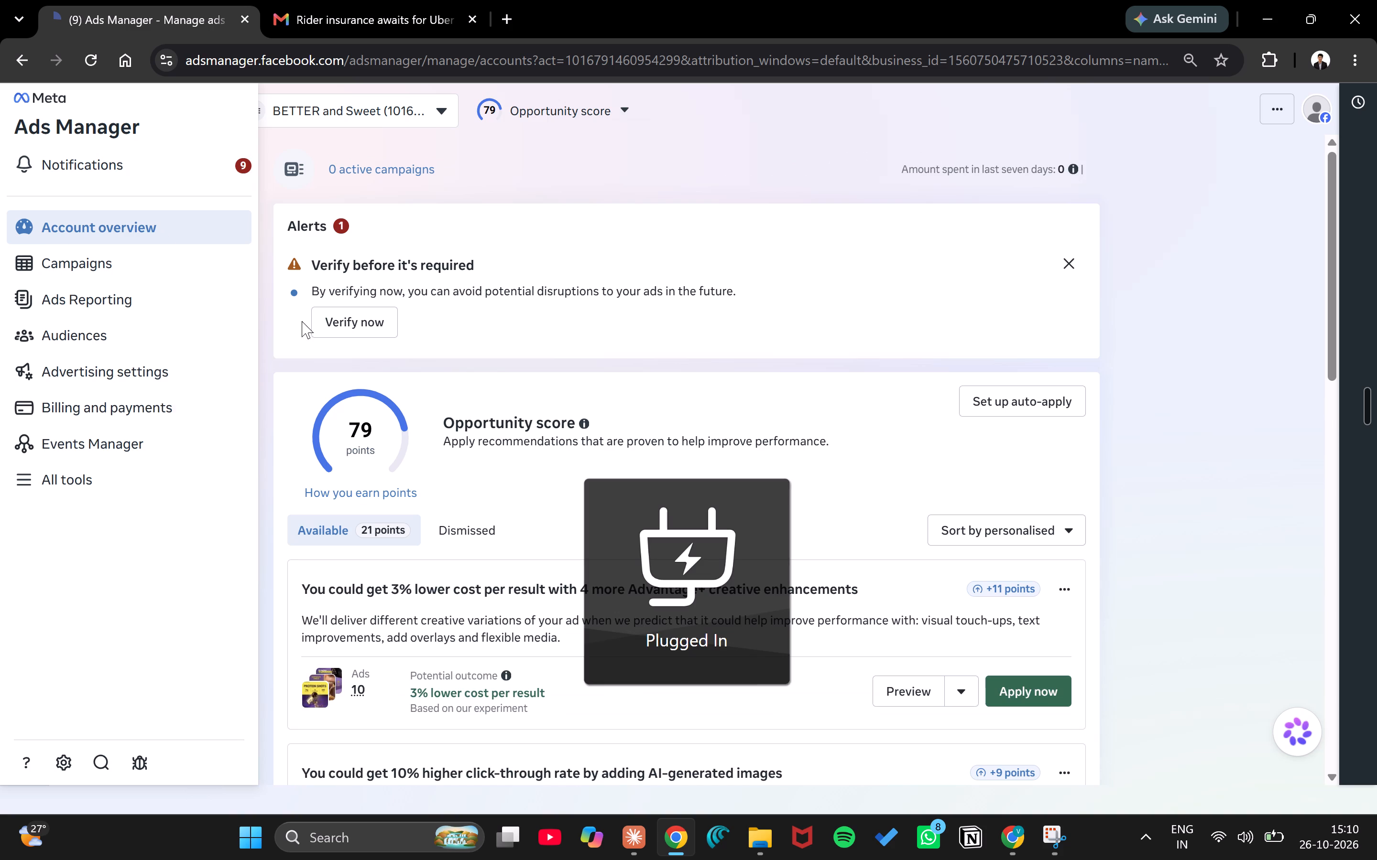
{"action": "left_click", "coordinate": [346, 333]}
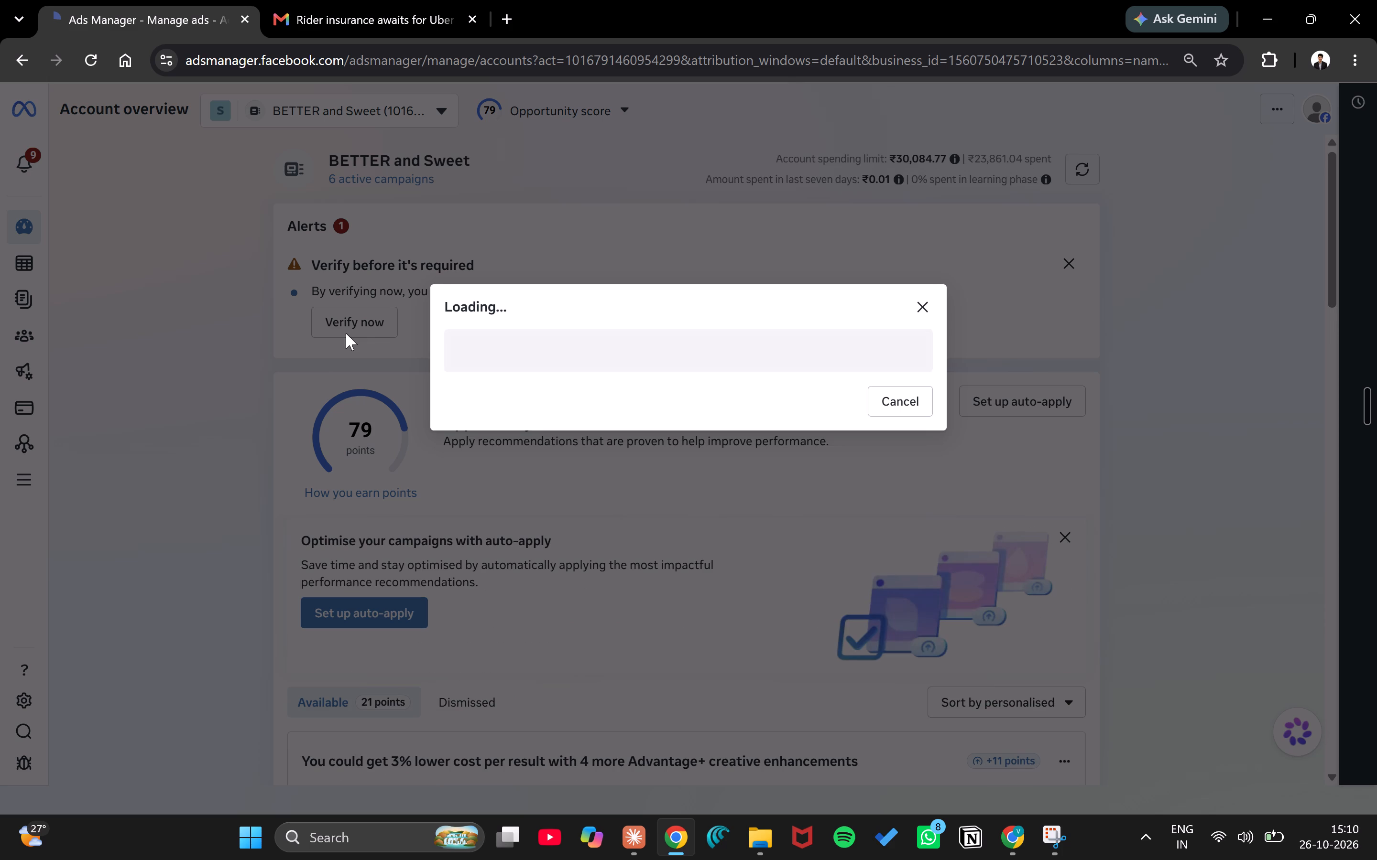
{"action": "key", "text": "e"}
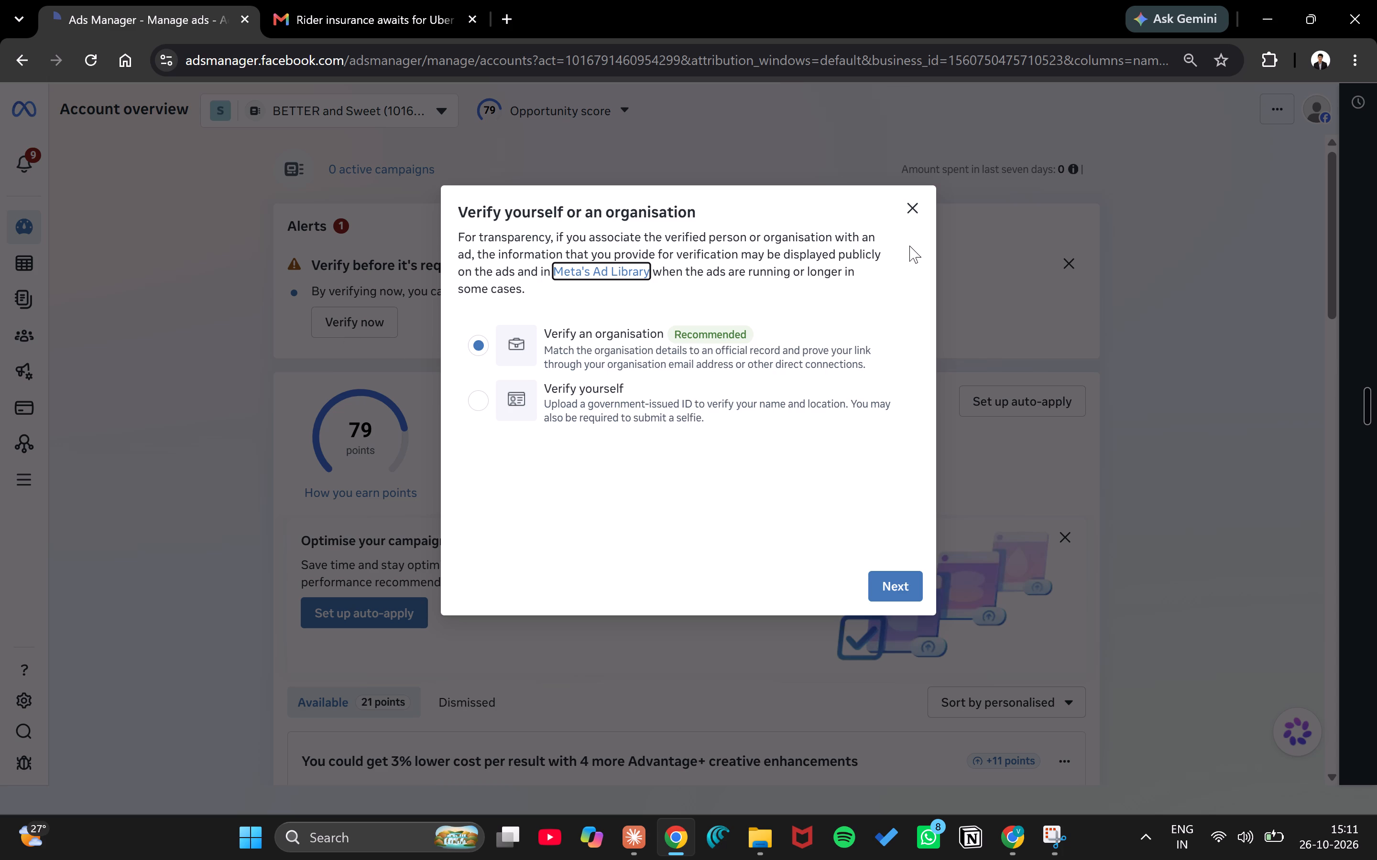
{"action": "left_click", "coordinate": [905, 216]}
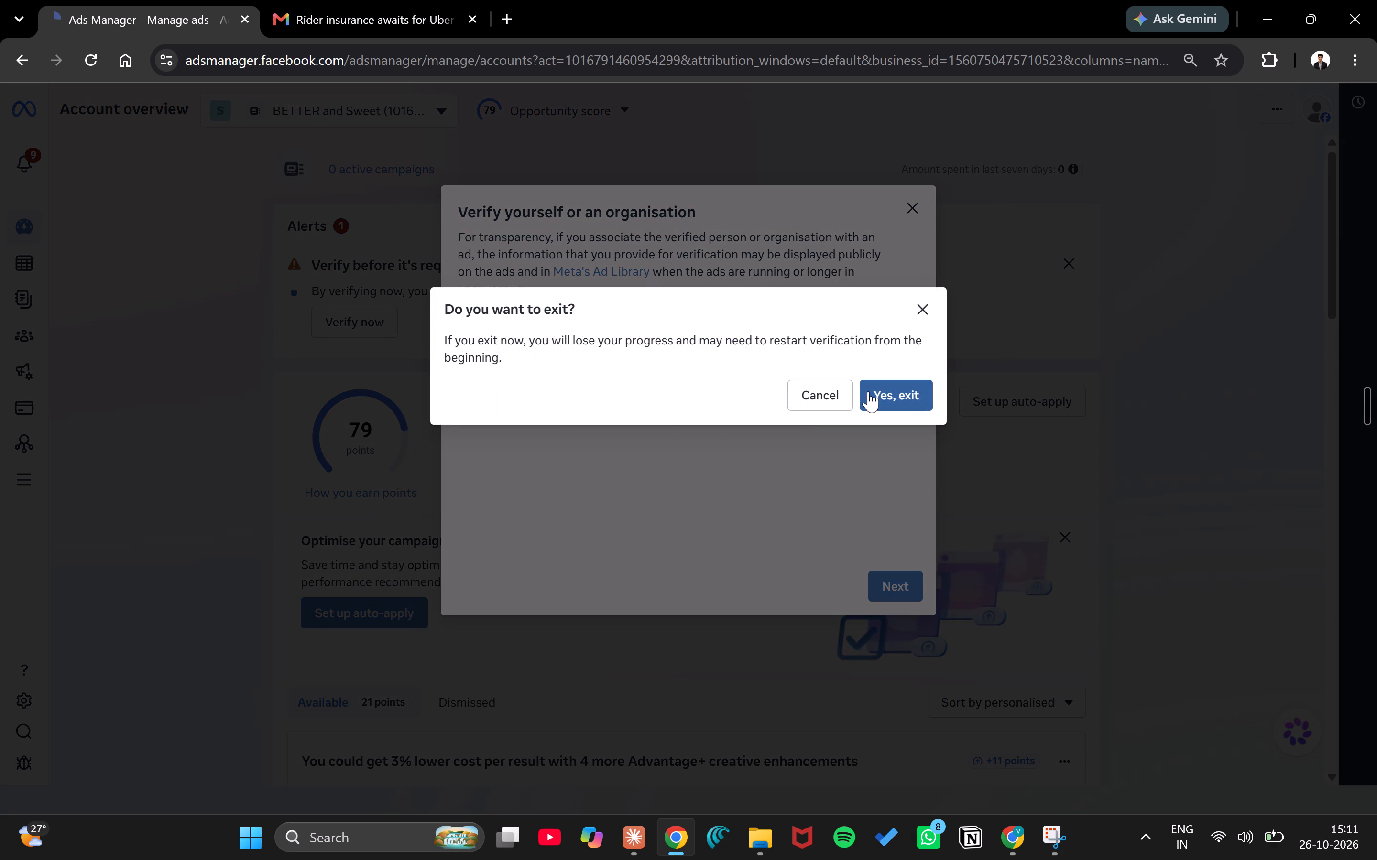
{"action": "left_click", "coordinate": [844, 394]}
{"action": "left_click", "coordinate": [903, 208]}
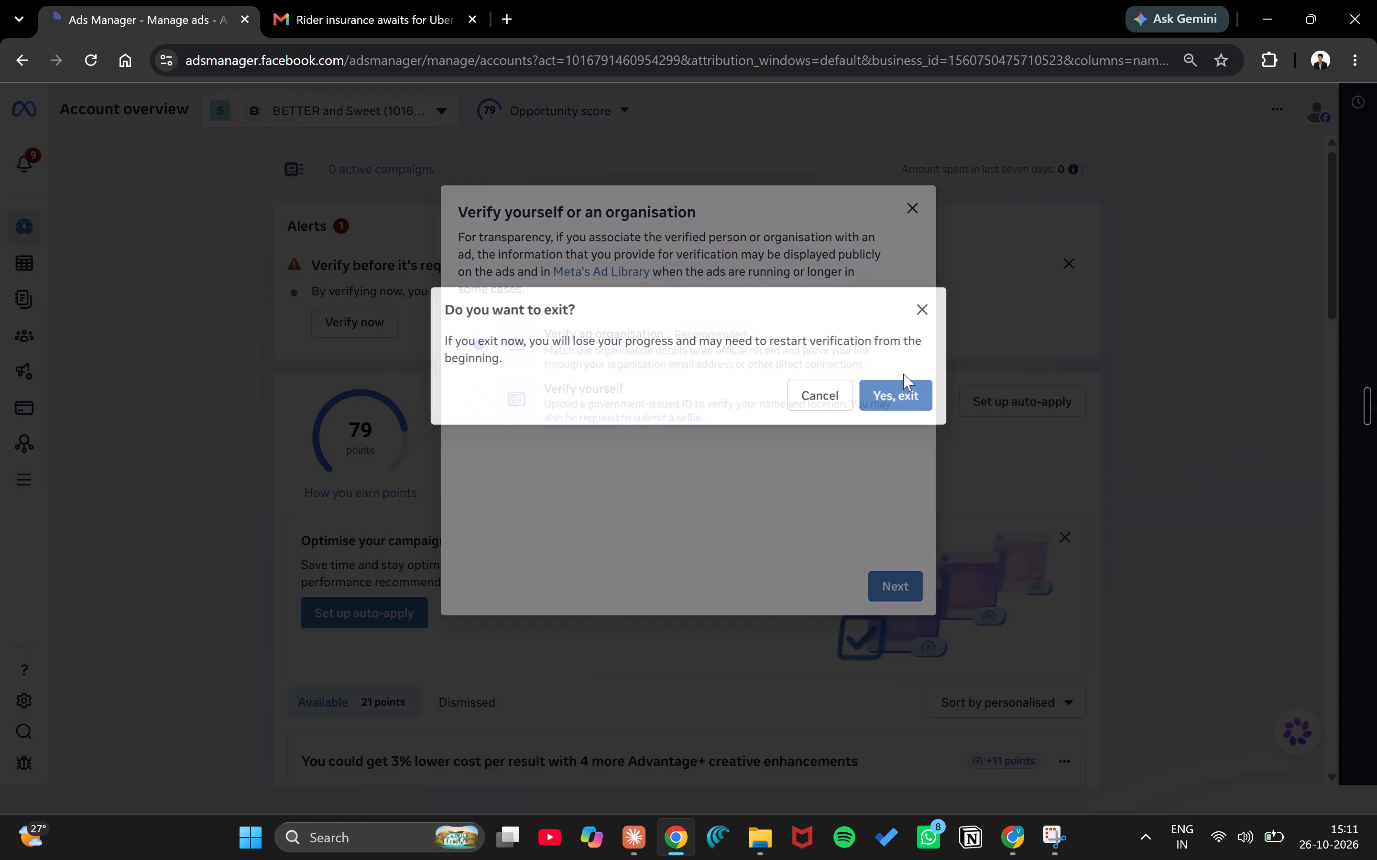
{"action": "left_click", "coordinate": [897, 393]}
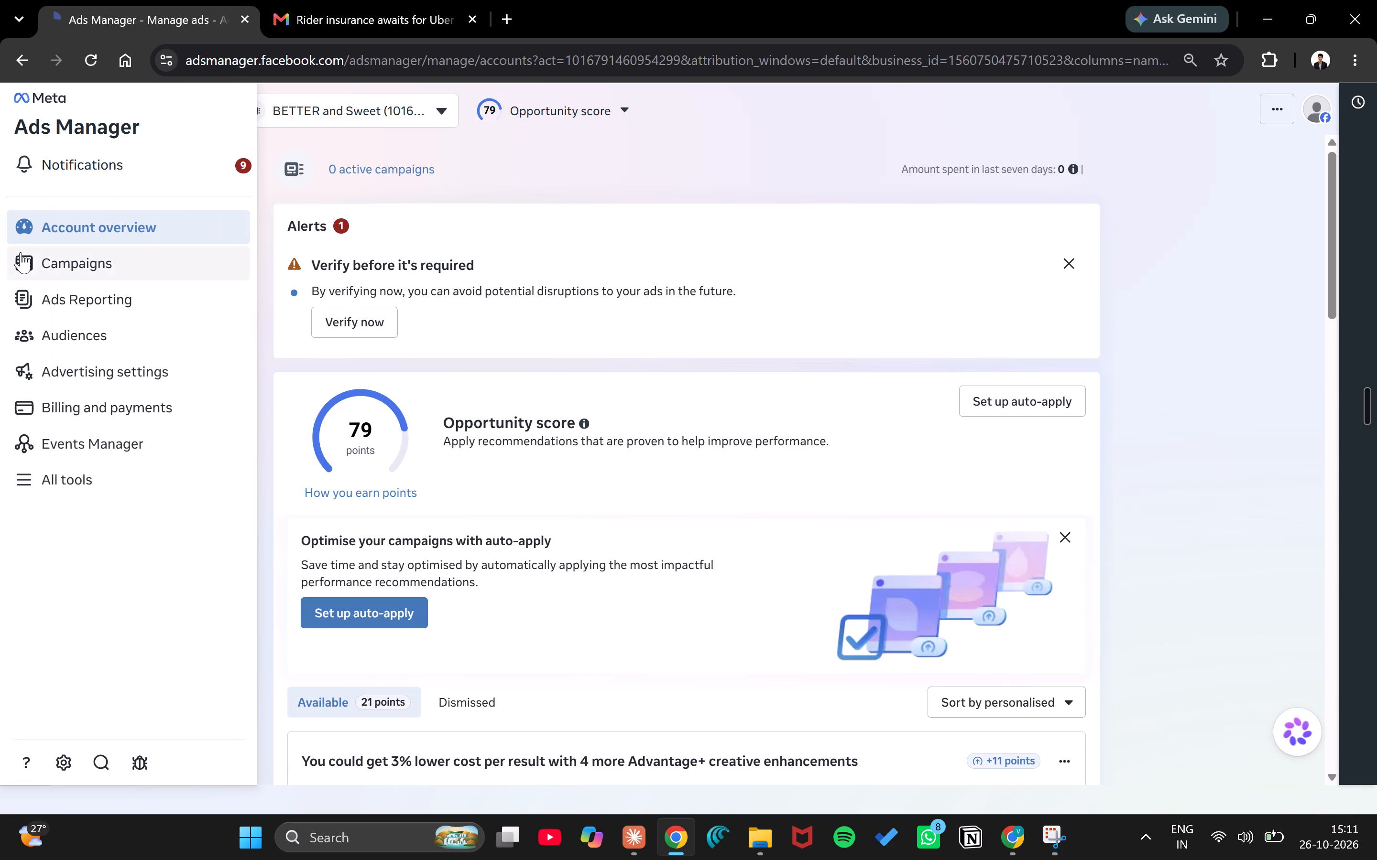
Go back to the campaigns and recheck the delivery status of "spreads – Copy" and its ad sets.
{"action": "left_click", "coordinate": [23, 258]}
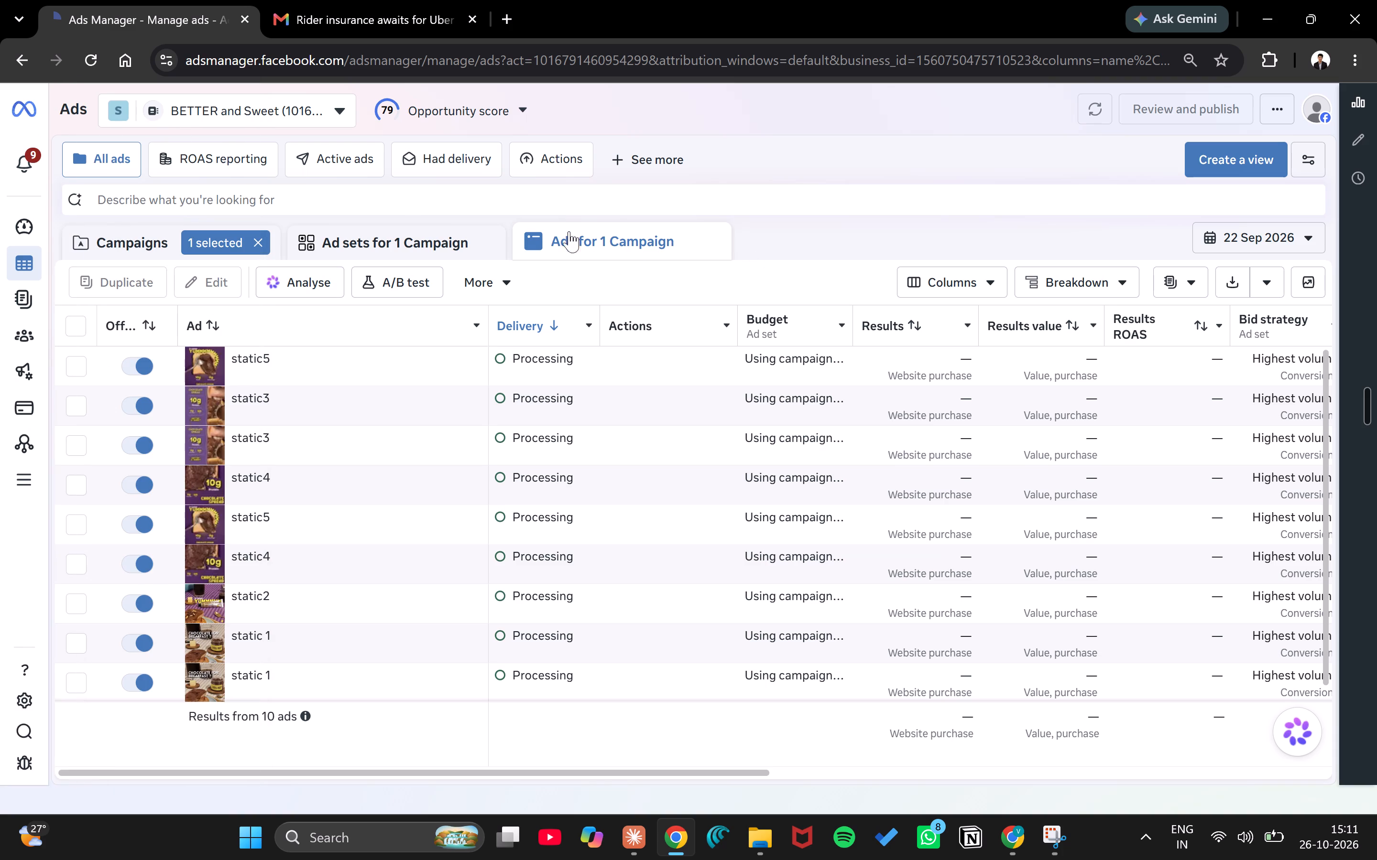
{"action": "left_click", "coordinate": [390, 234]}
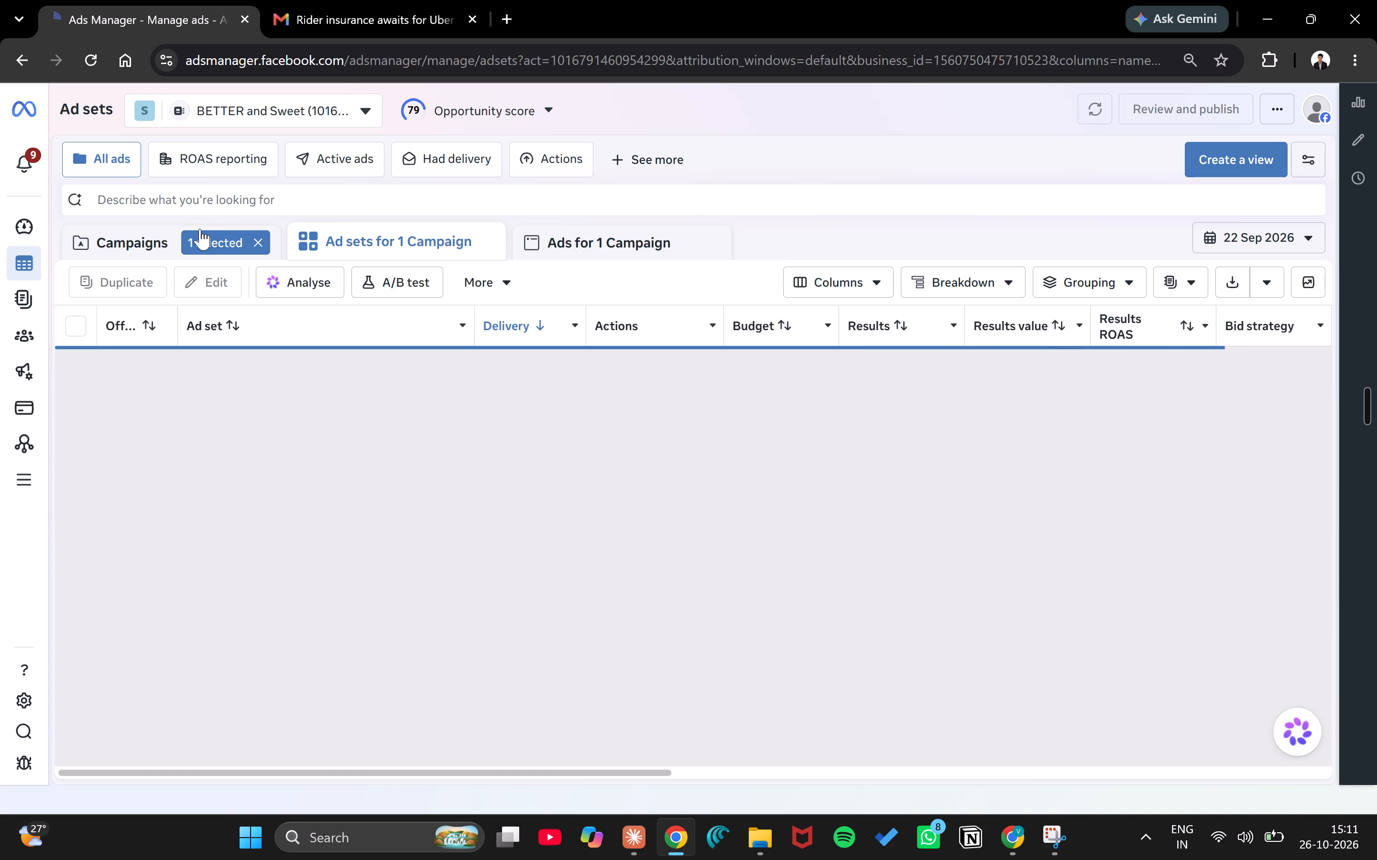
{"action": "left_click", "coordinate": [160, 233]}
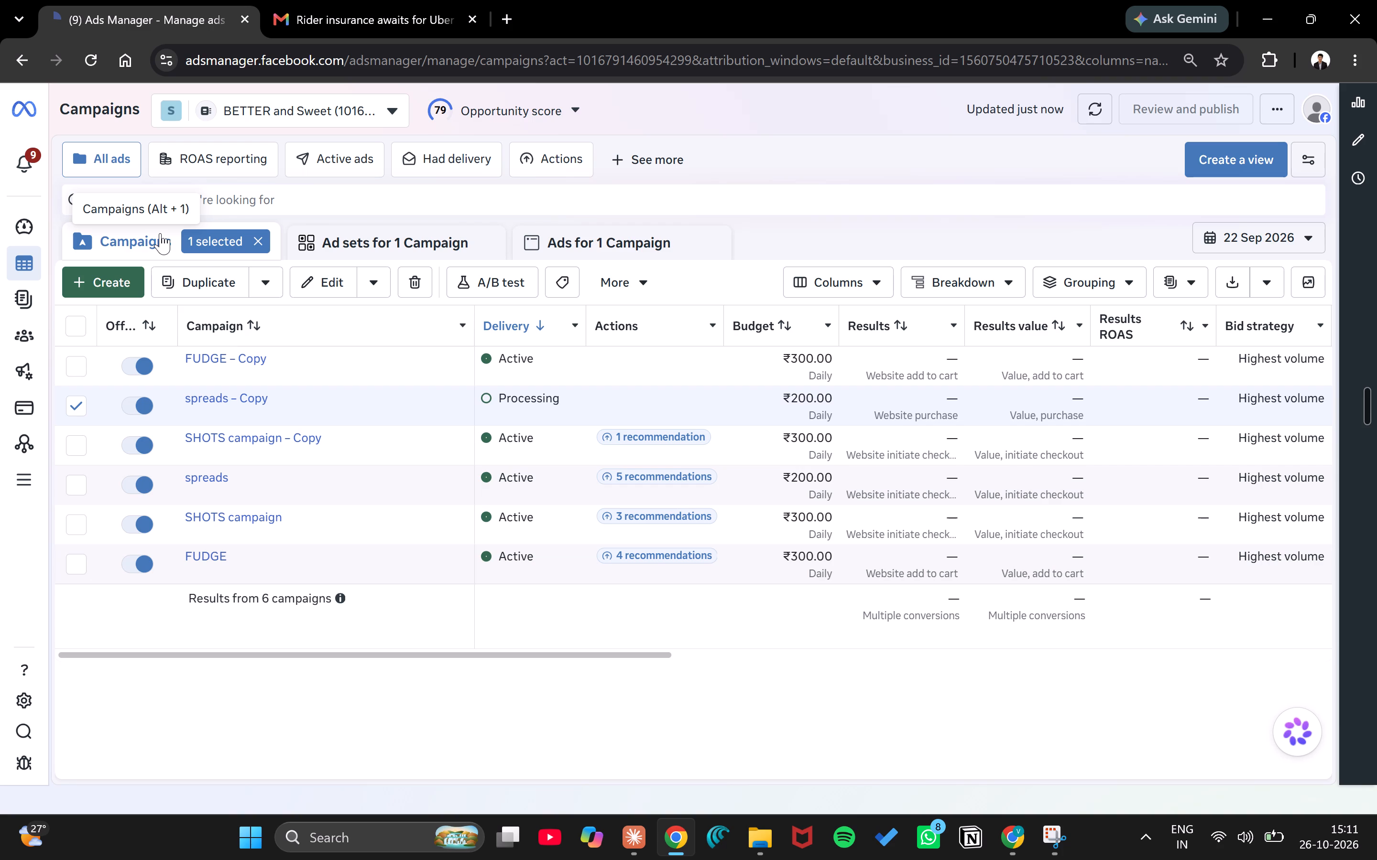
{"action": "left_click", "coordinate": [376, 252]}
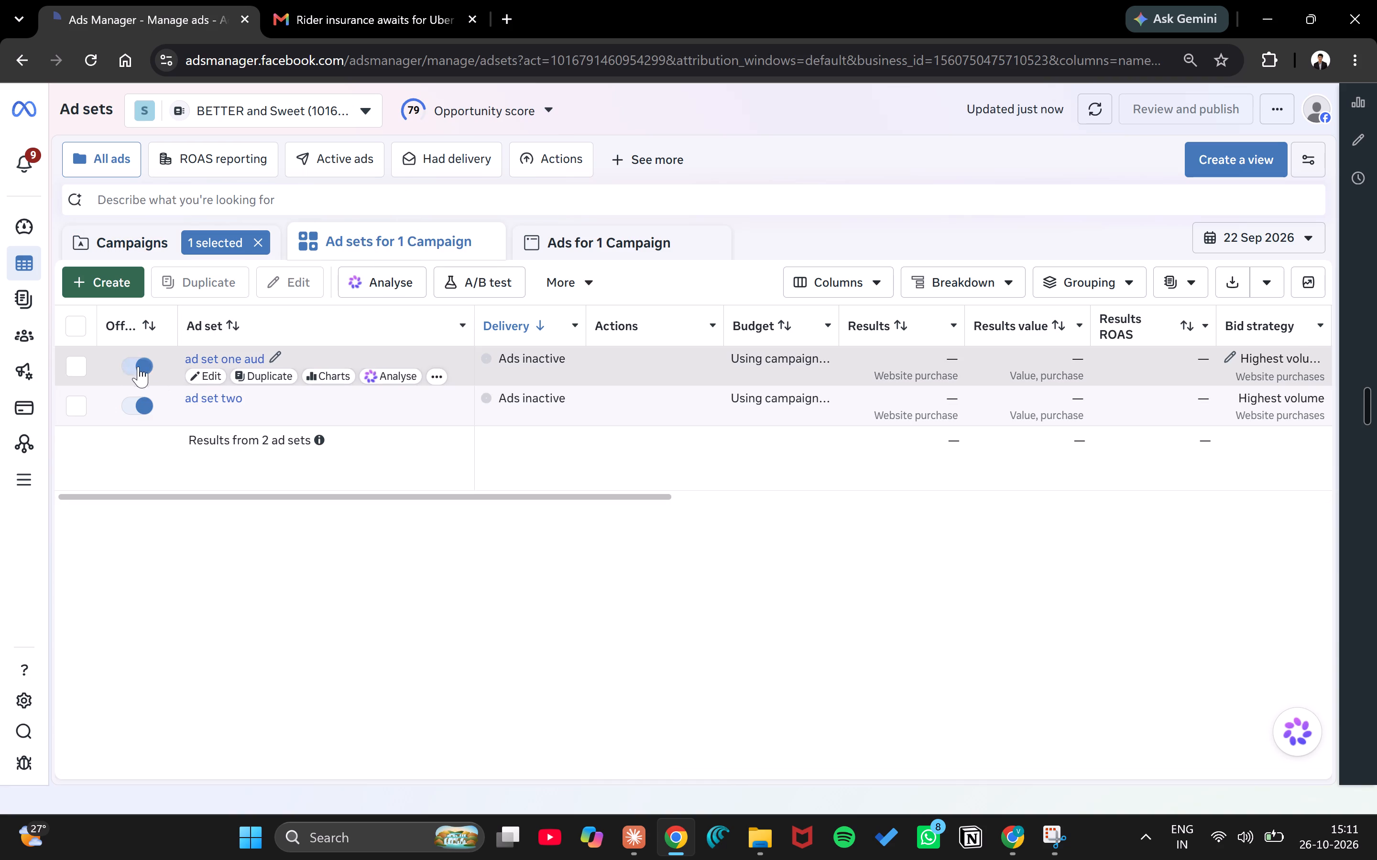
{"action": "left_click", "coordinate": [151, 249]}
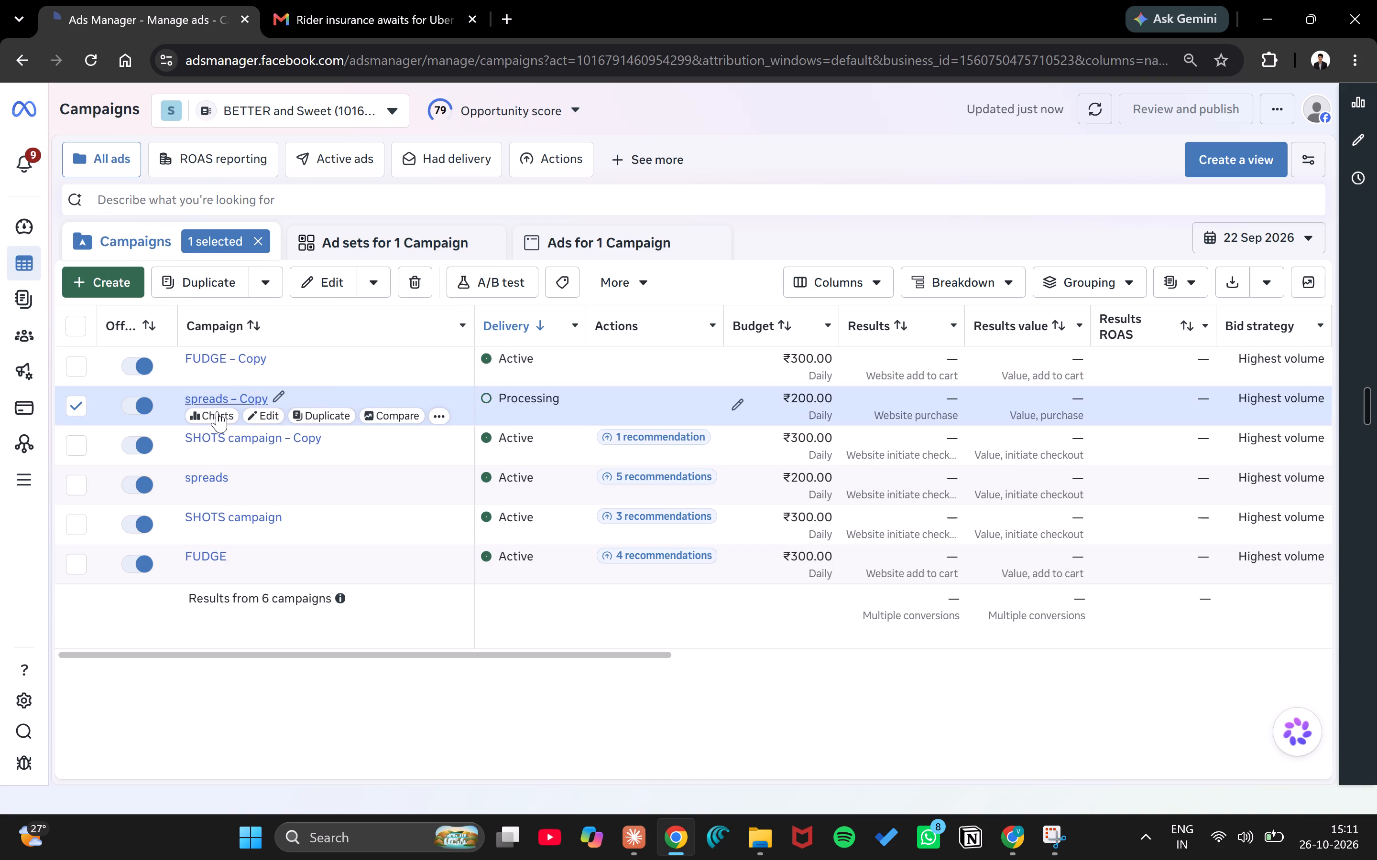
Open "spreads – Copy" for editing and examine its campaign-level settings.
{"action": "left_click", "coordinate": [264, 416]}
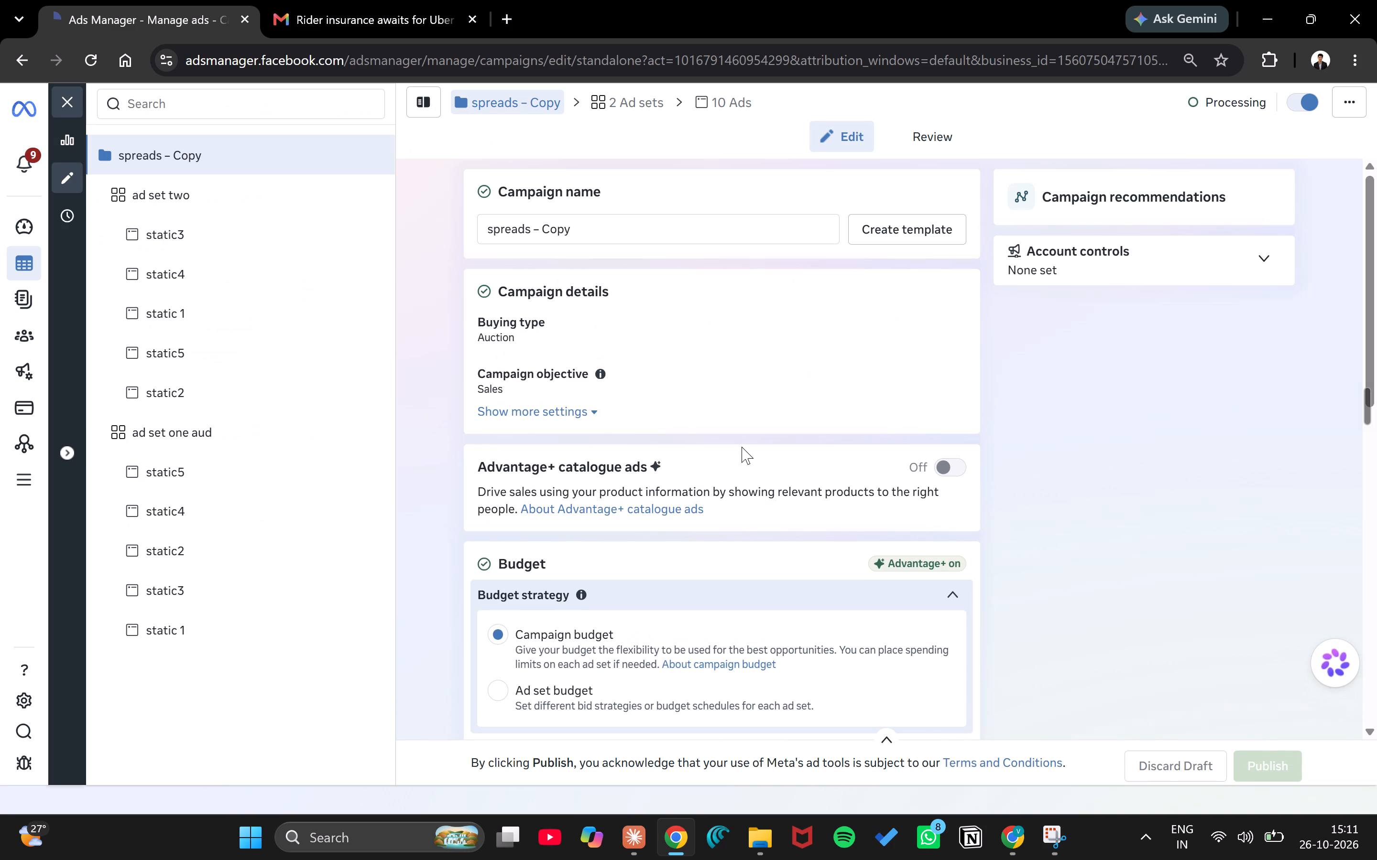
{"action": "scroll", "coordinate": [742, 447], "scroll_direction": "down", "scroll_amount": 7}
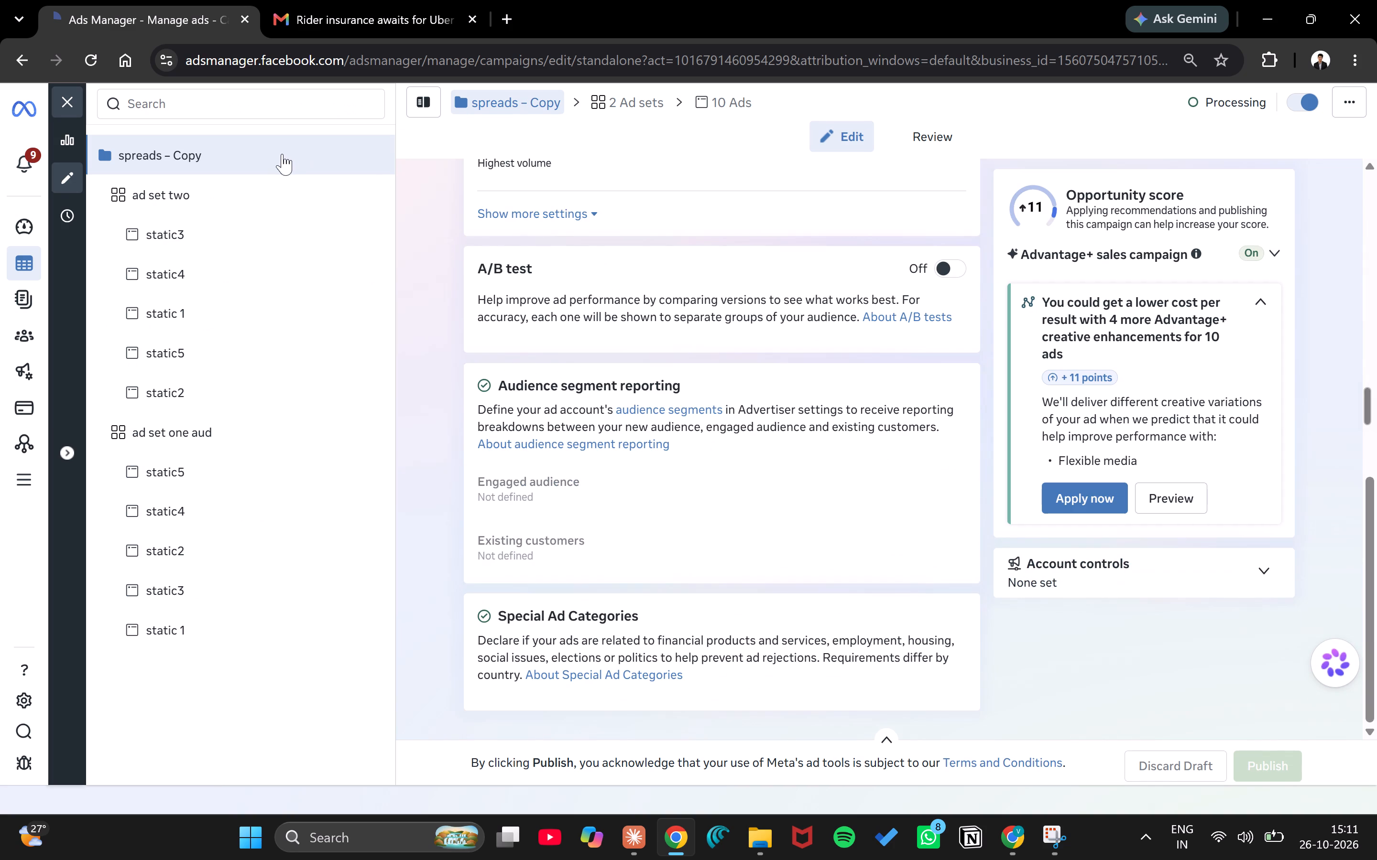
Examine the settings of "ad set two" in "spreads – Copy", from conversion and schedule through audience and brand safety.
{"action": "left_click", "coordinate": [243, 185]}
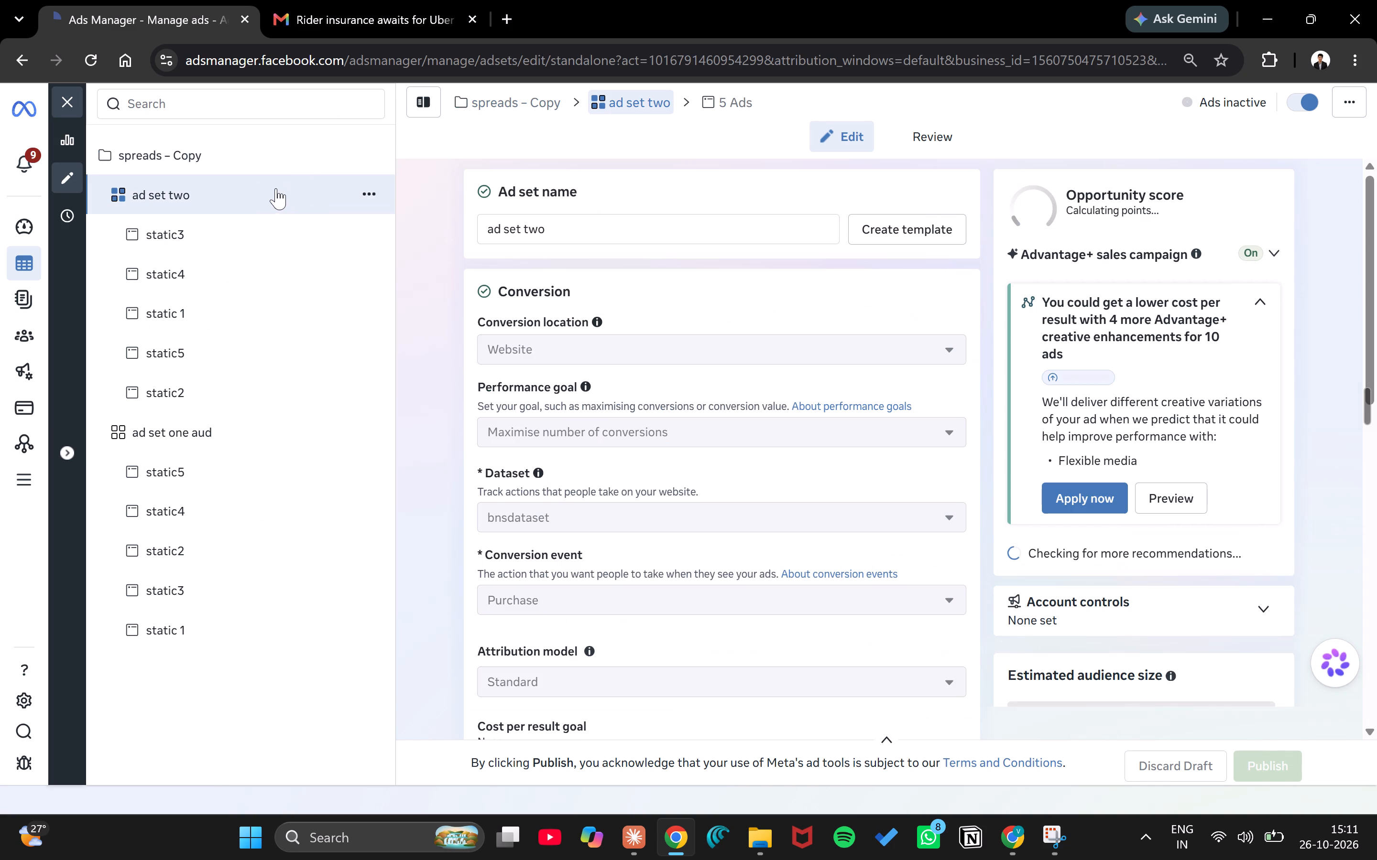
{"action": "scroll", "coordinate": [736, 421], "scroll_direction": "down", "scroll_amount": 4}
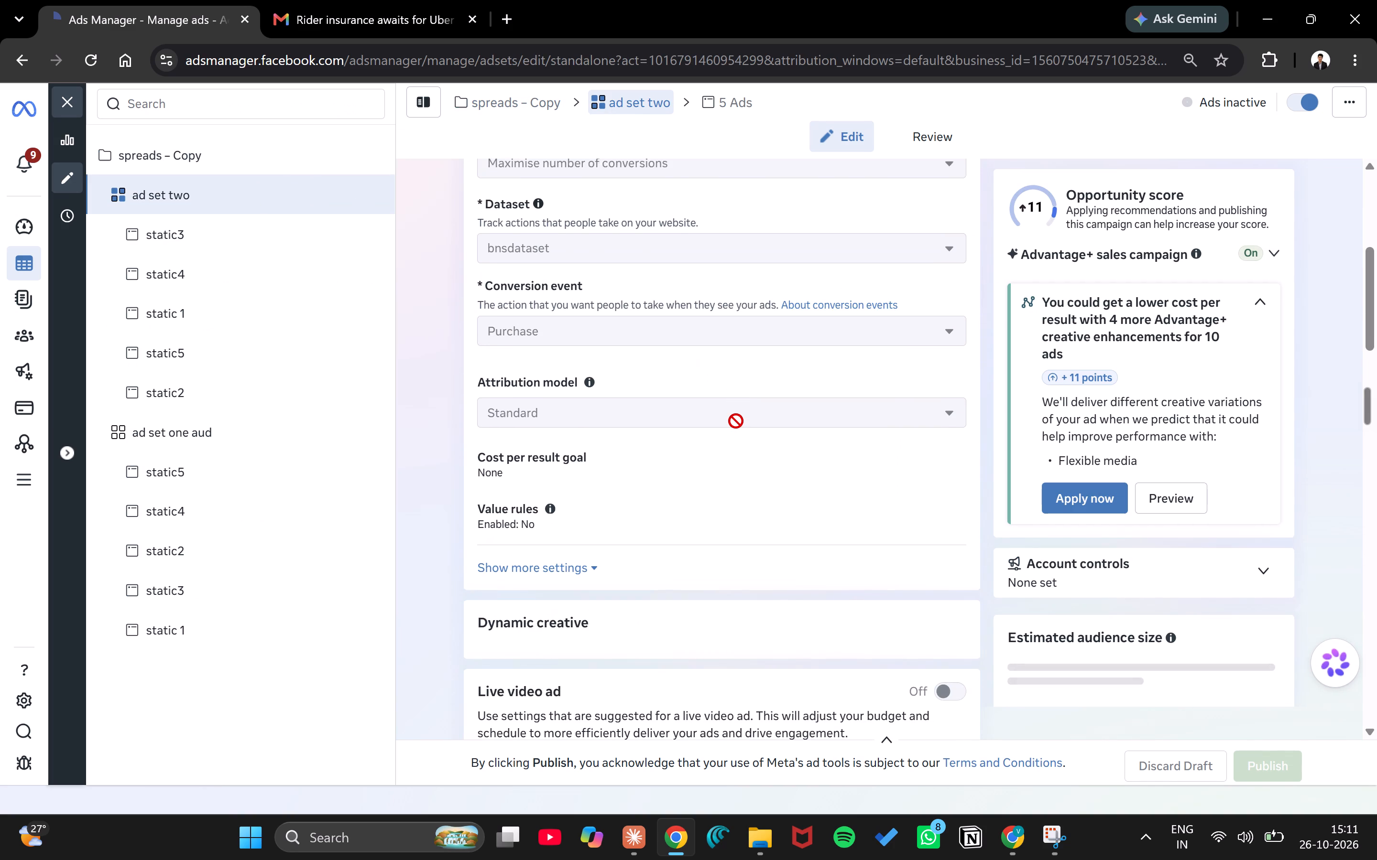
{"action": "scroll", "coordinate": [736, 421], "scroll_direction": "down", "scroll_amount": 1}
{"action": "scroll", "coordinate": [767, 334], "scroll_direction": "down", "scroll_amount": 3}
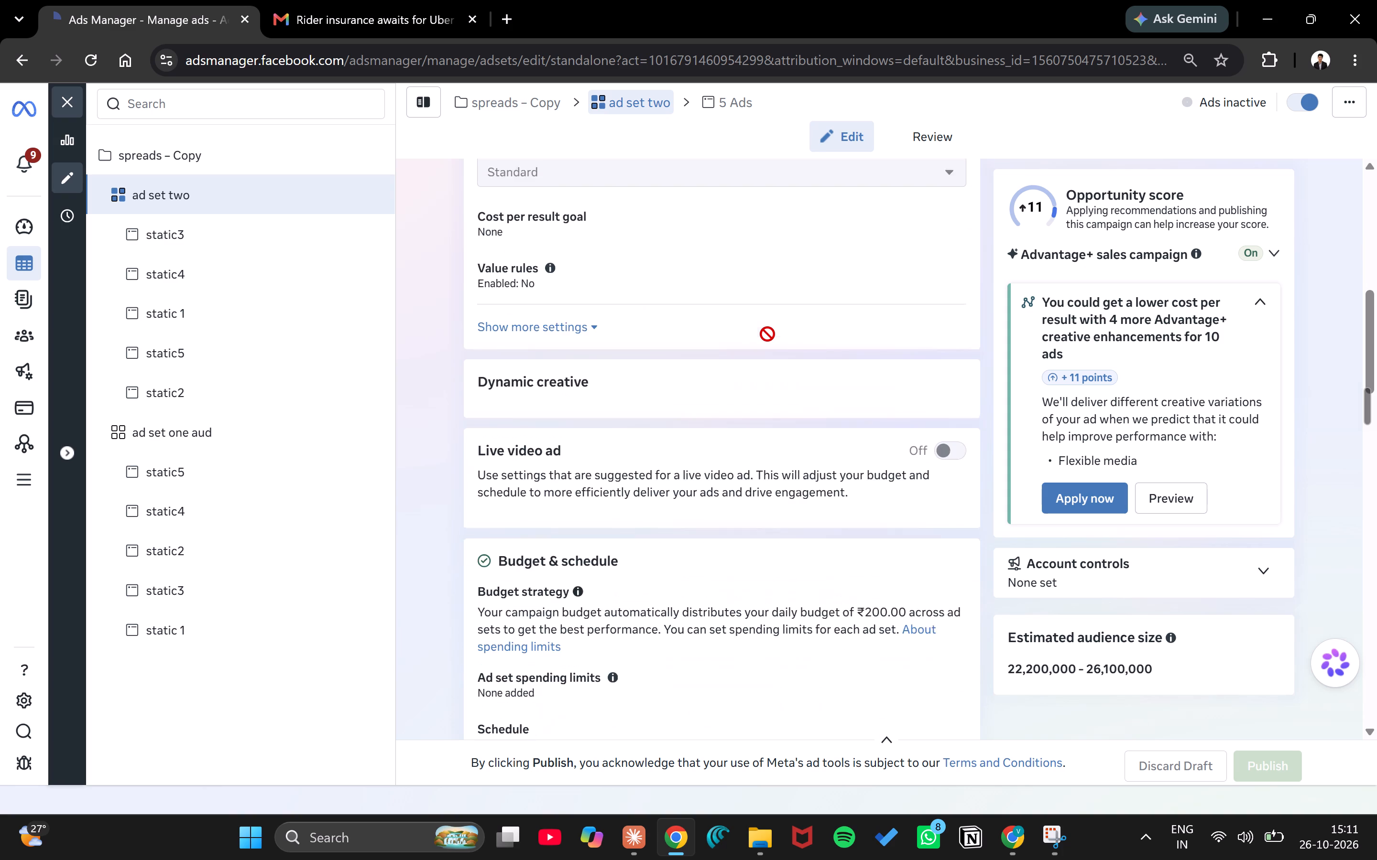
{"action": "scroll", "coordinate": [767, 334], "scroll_direction": "down", "scroll_amount": 3}
{"action": "scroll", "coordinate": [776, 377], "scroll_direction": "down", "scroll_amount": 1}
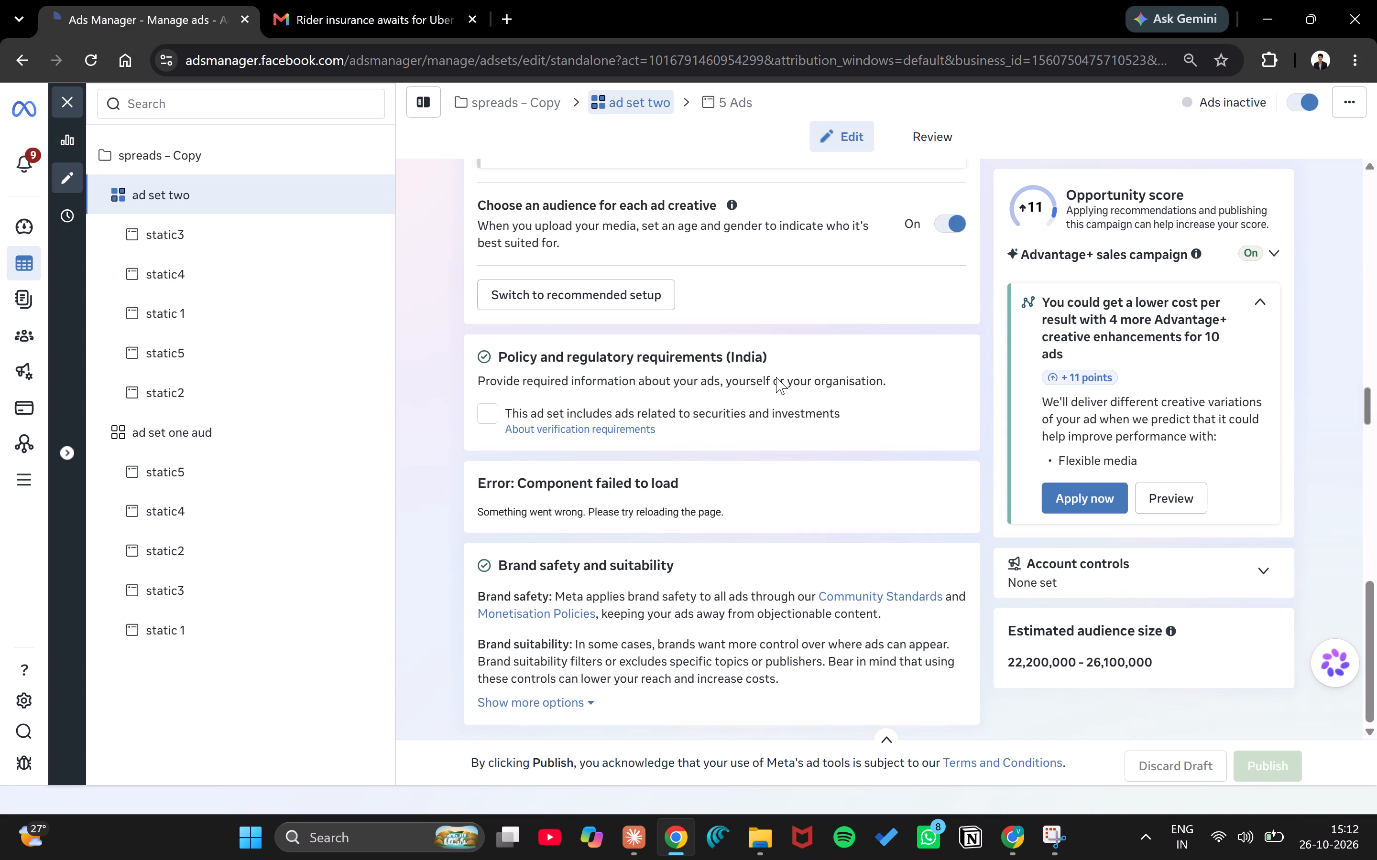
{"action": "scroll", "coordinate": [776, 377], "scroll_direction": "down", "scroll_amount": 3}
{"action": "scroll", "coordinate": [776, 377], "scroll_direction": "up", "scroll_amount": 1}
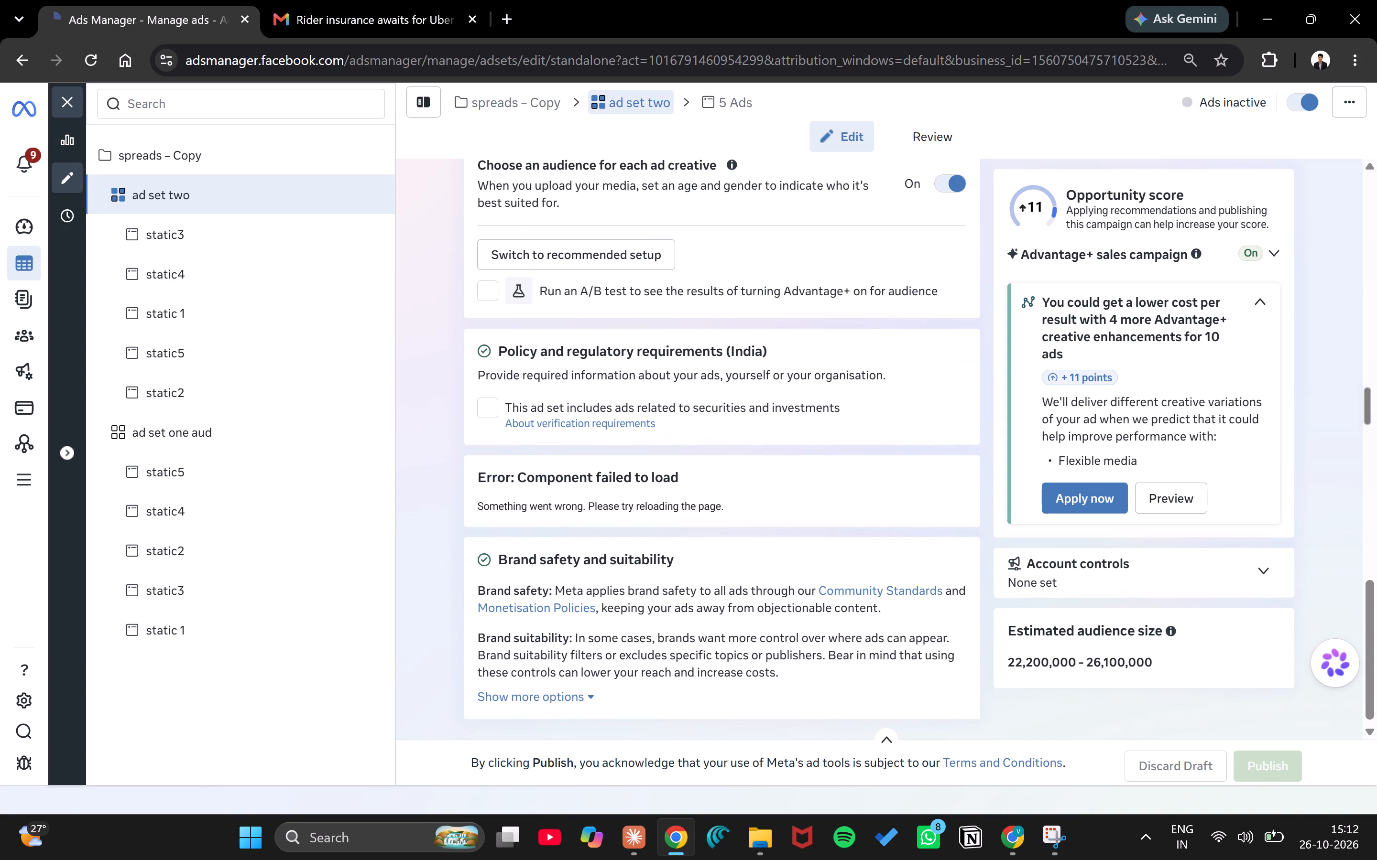
{"action": "scroll", "coordinate": [776, 377], "scroll_direction": "up", "scroll_amount": 6}
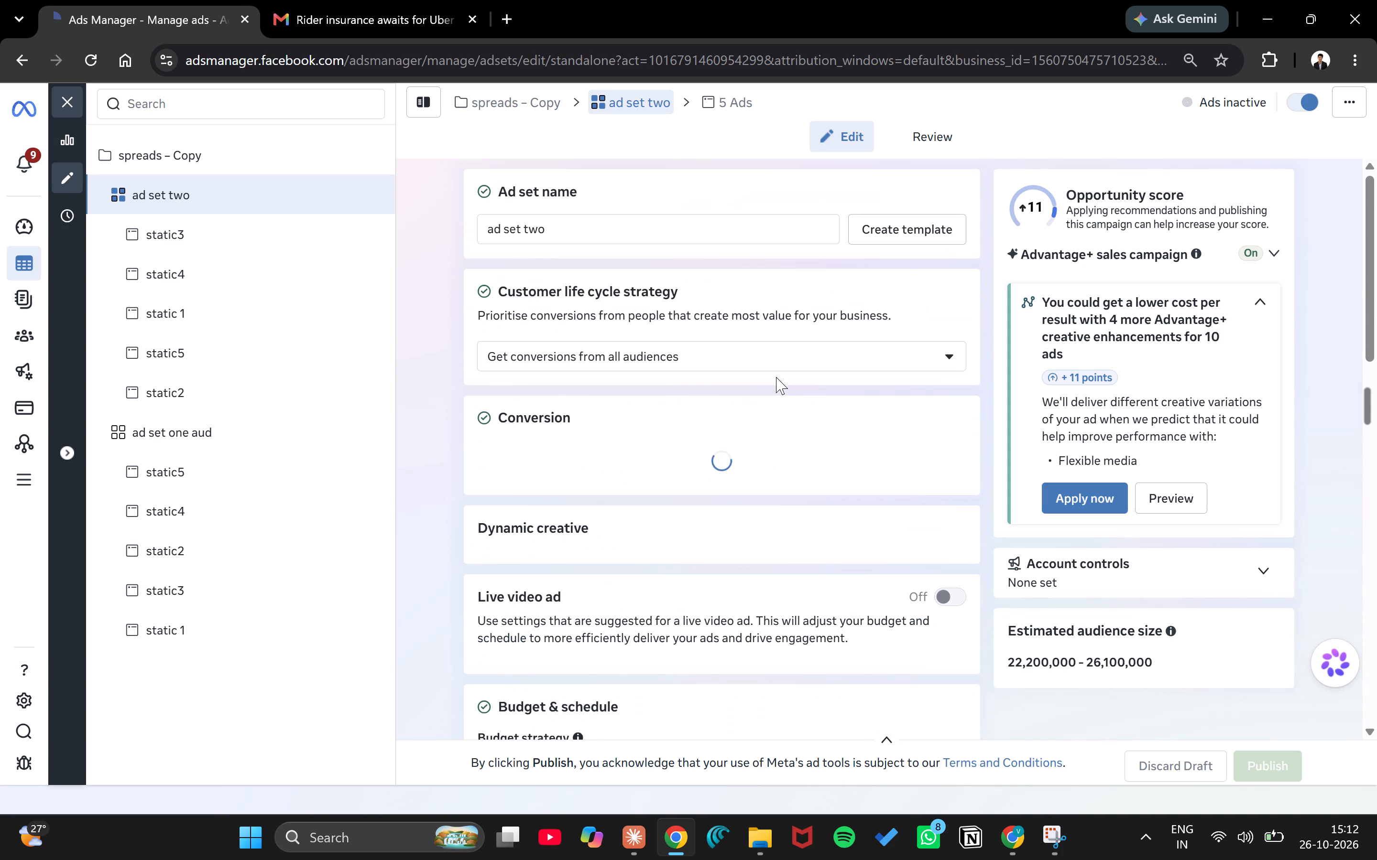
{"action": "scroll", "coordinate": [776, 377], "scroll_direction": "down", "scroll_amount": 5}
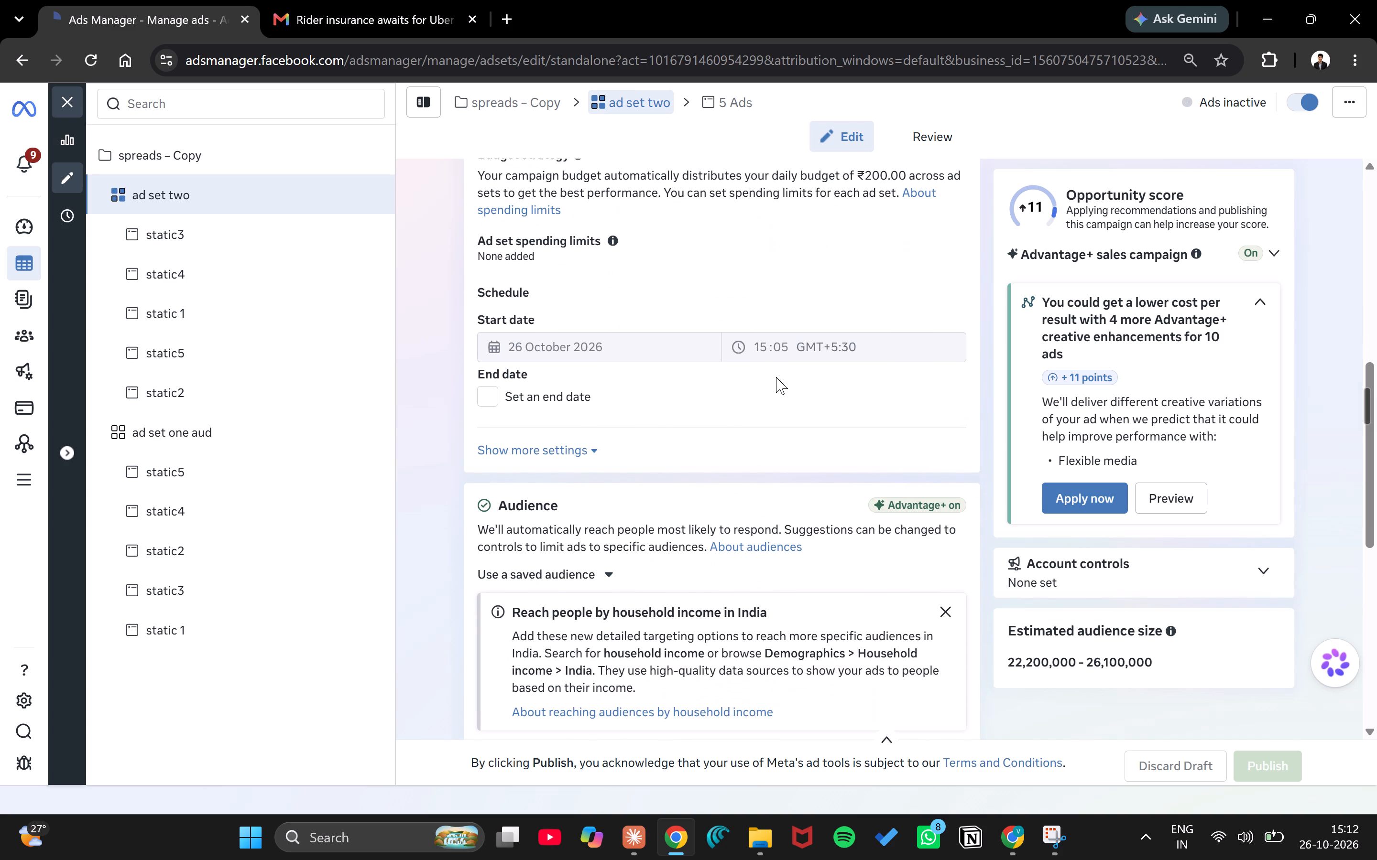
{"action": "scroll", "coordinate": [776, 377], "scroll_direction": "down", "scroll_amount": 4}
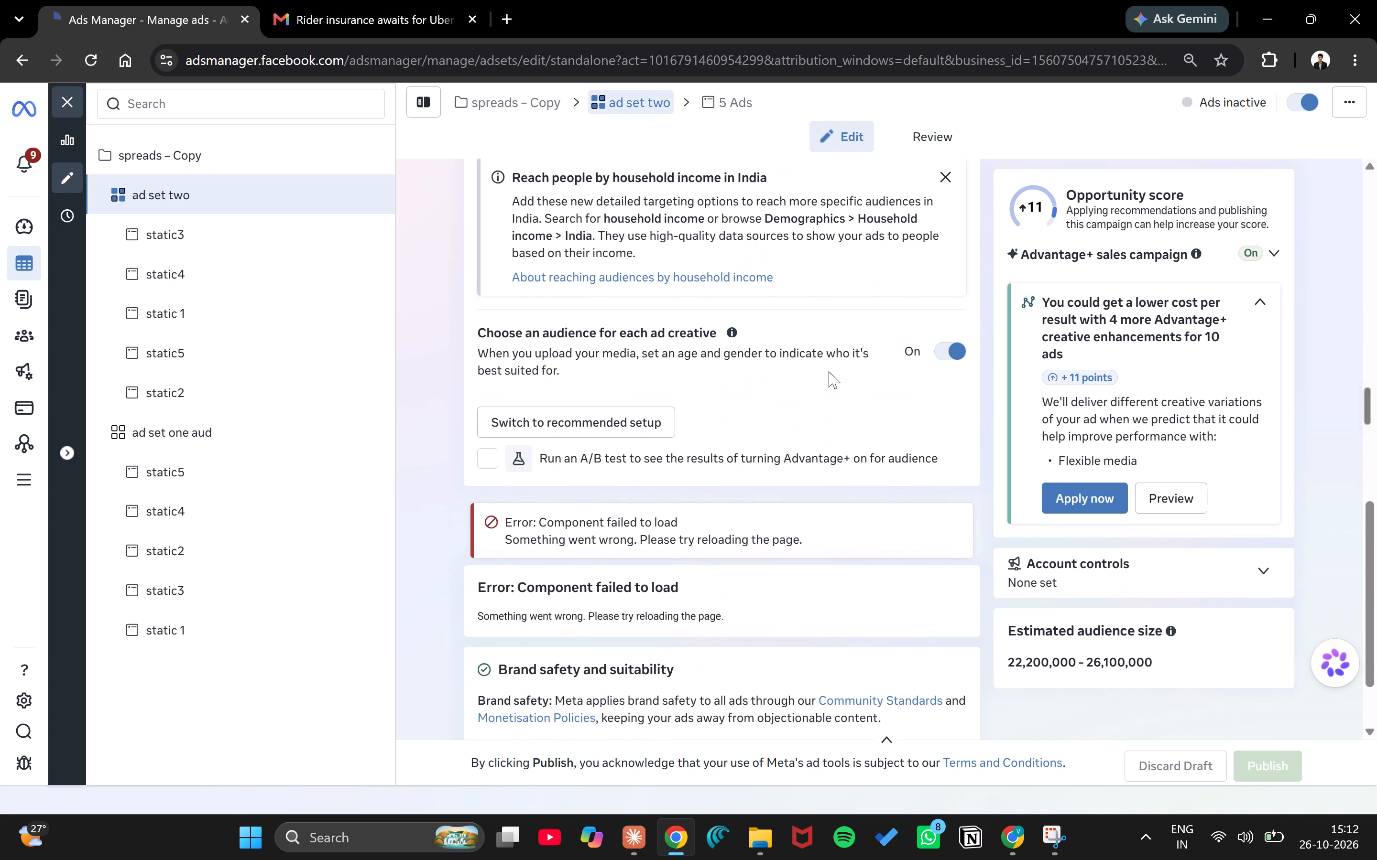
{"action": "scroll", "coordinate": [829, 371], "scroll_direction": "down", "scroll_amount": 2}
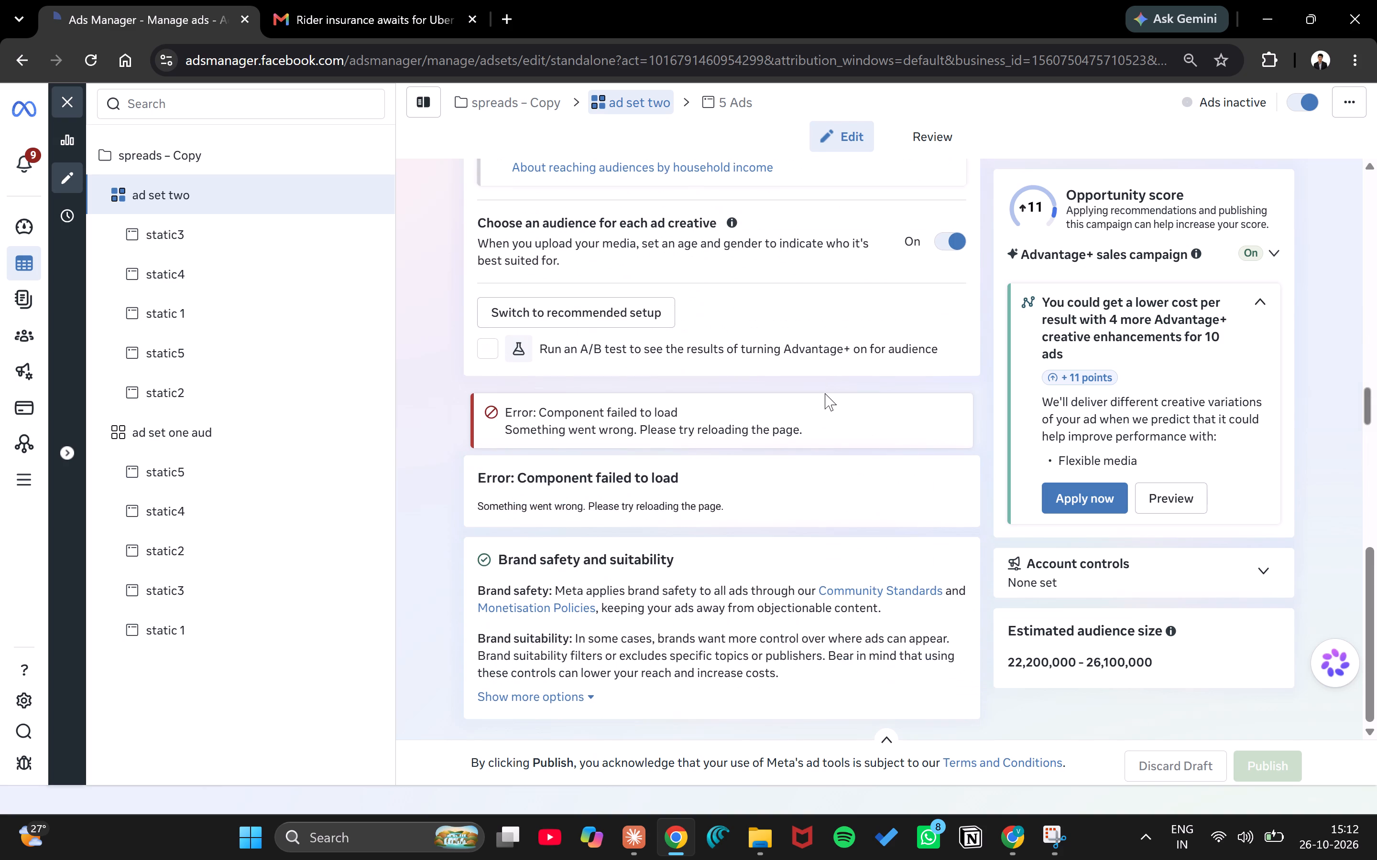
Dismiss the household income targeting notice in the Audience section of "ad set two".
{"action": "scroll", "coordinate": [825, 393], "scroll_direction": "up", "scroll_amount": 3}
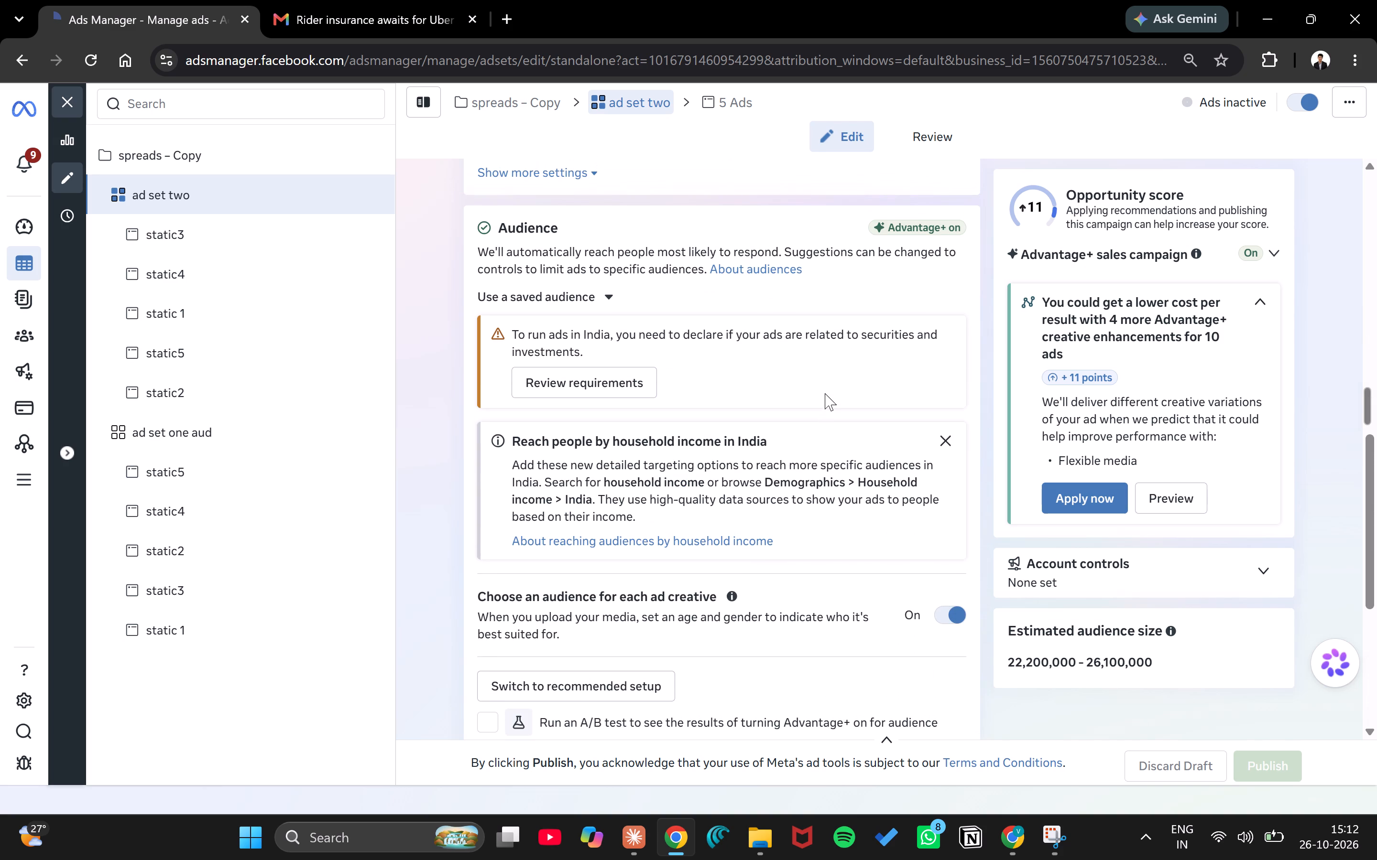
{"action": "left_click", "coordinate": [944, 437]}
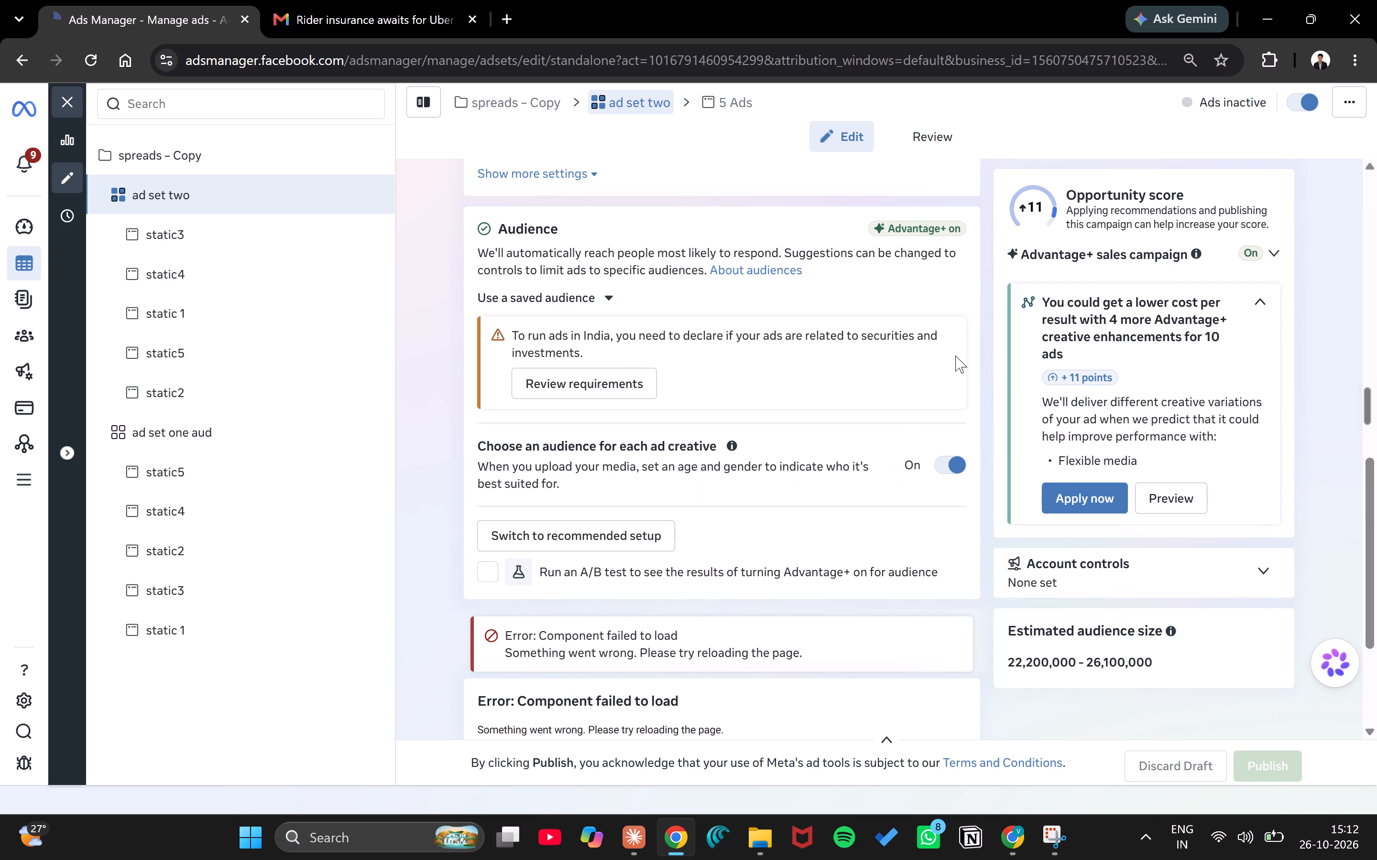
Apply the saved audience "pmaudset1" to "ad set two" and check its locations, age and detailed targeting.
{"action": "left_click", "coordinate": [591, 294]}
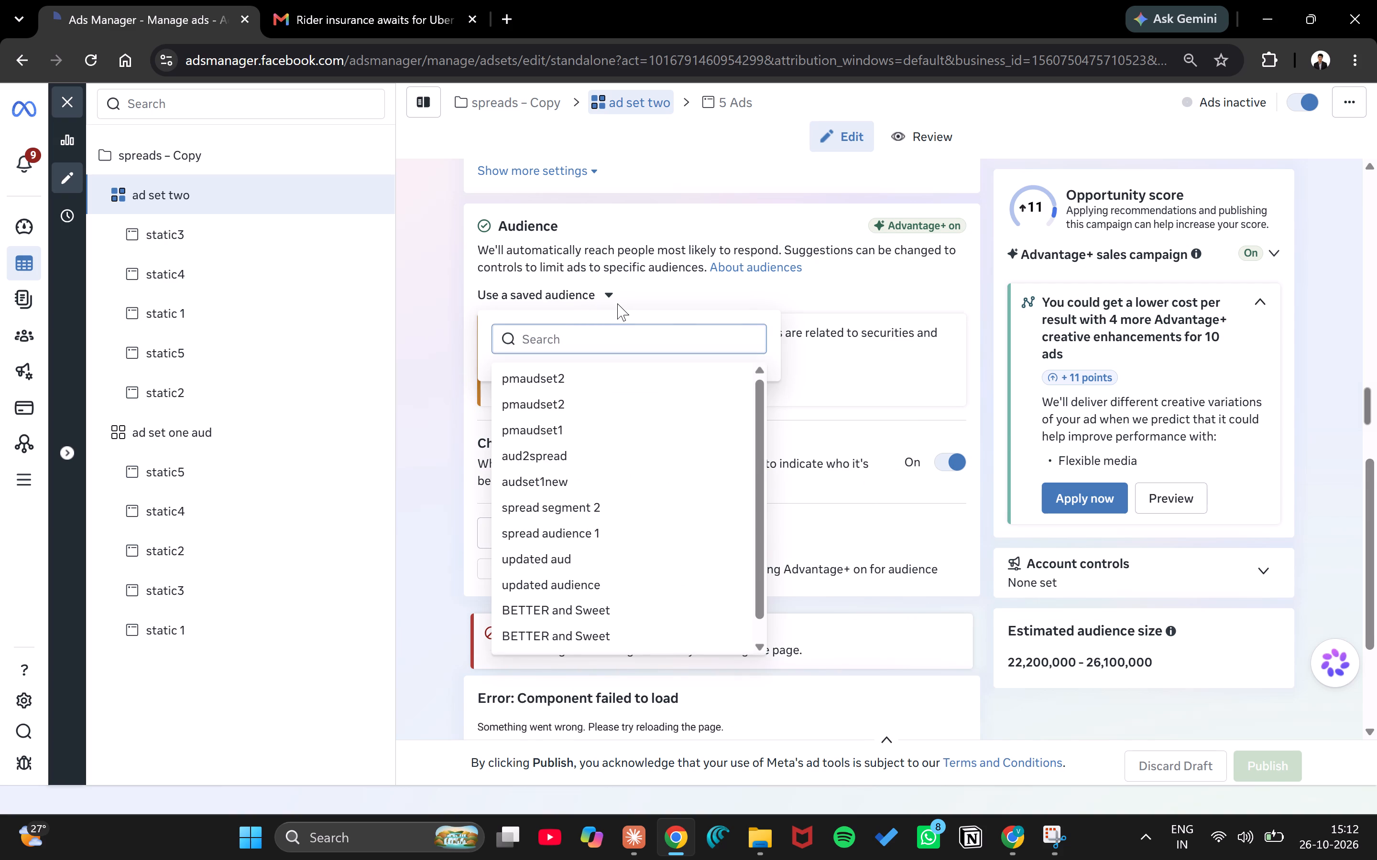
{"action": "left_click", "coordinate": [561, 435]}
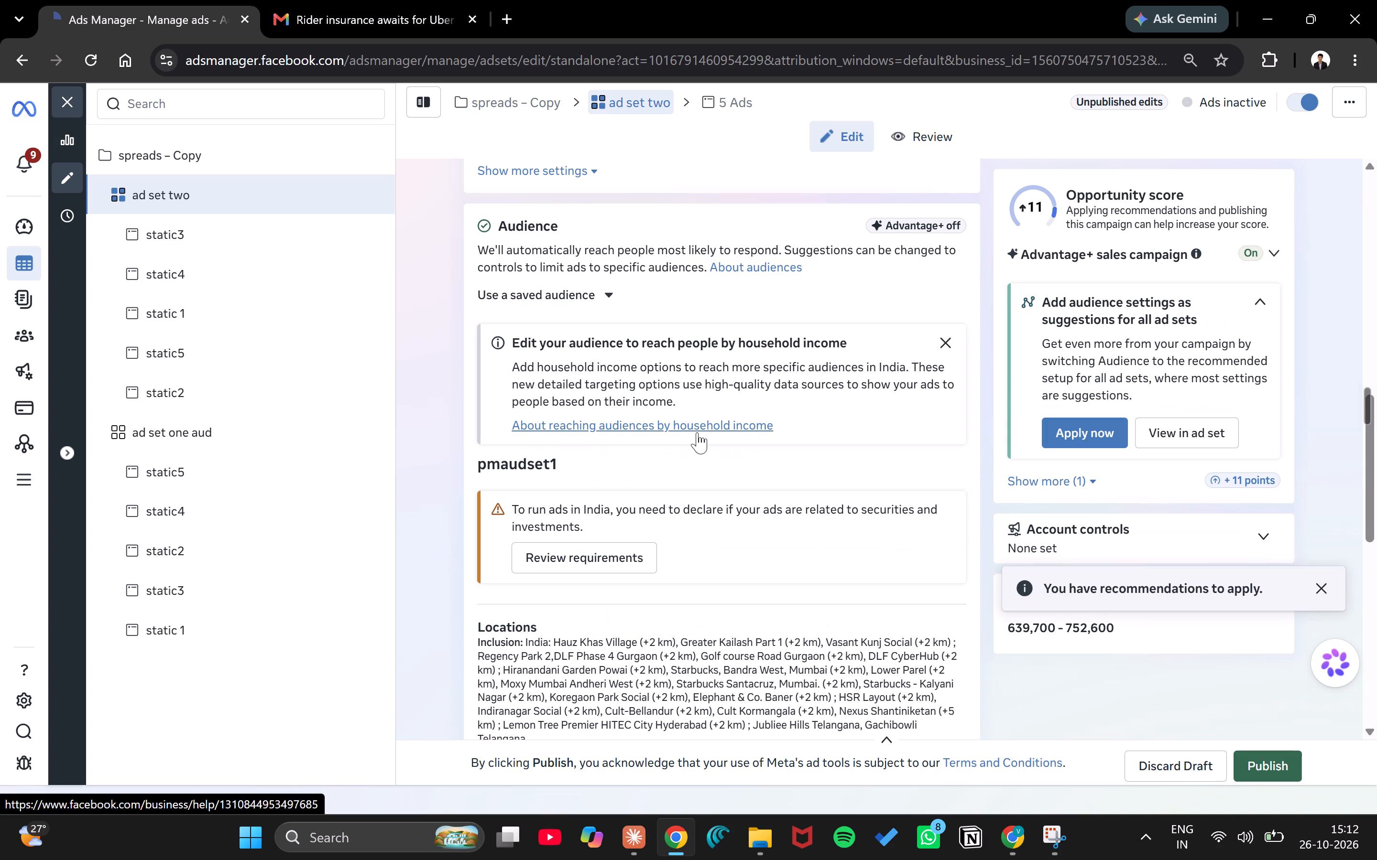
{"action": "scroll", "coordinate": [746, 494], "scroll_direction": "down", "scroll_amount": 2}
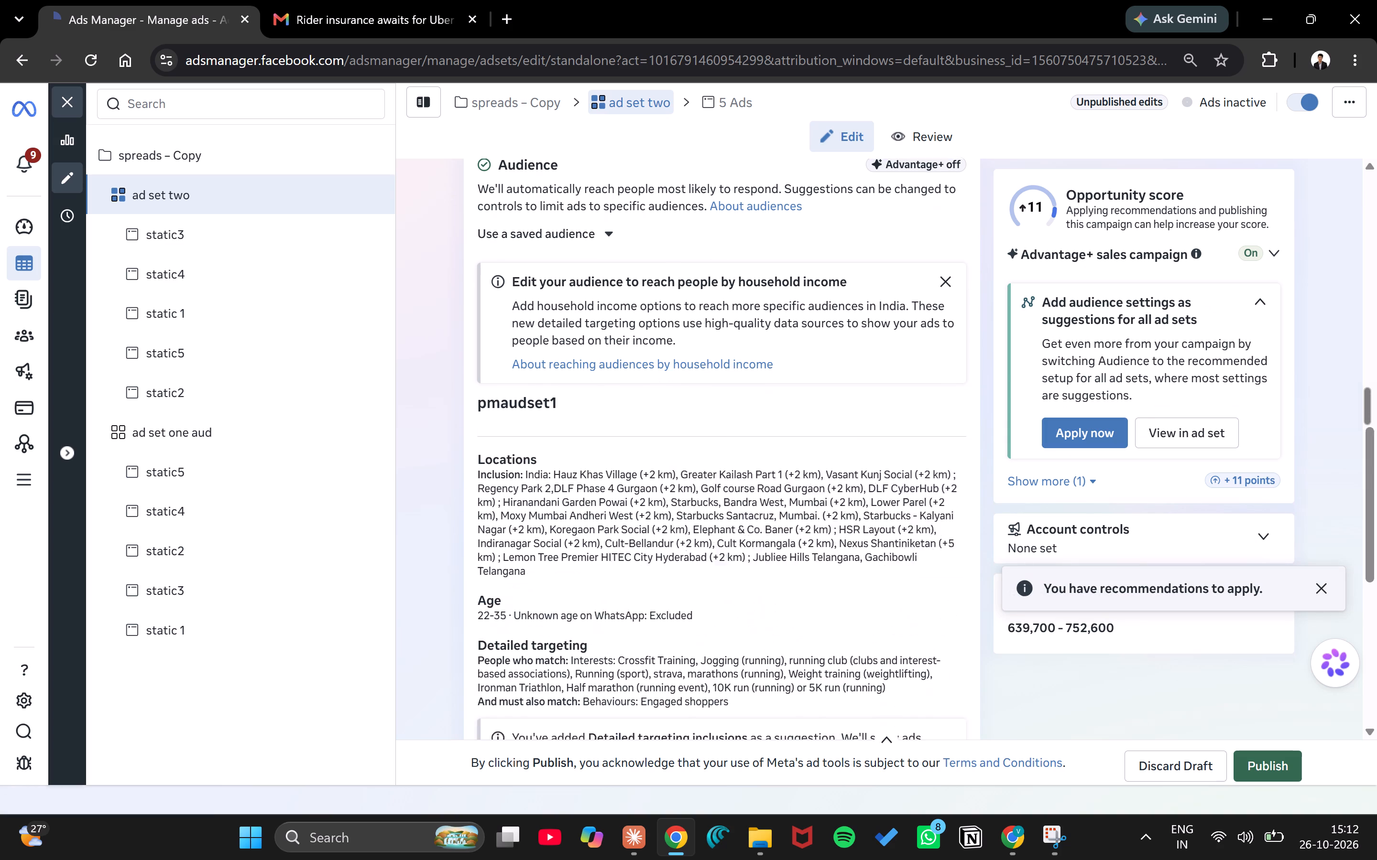
{"action": "scroll", "coordinate": [746, 494], "scroll_direction": "down", "scroll_amount": 3}
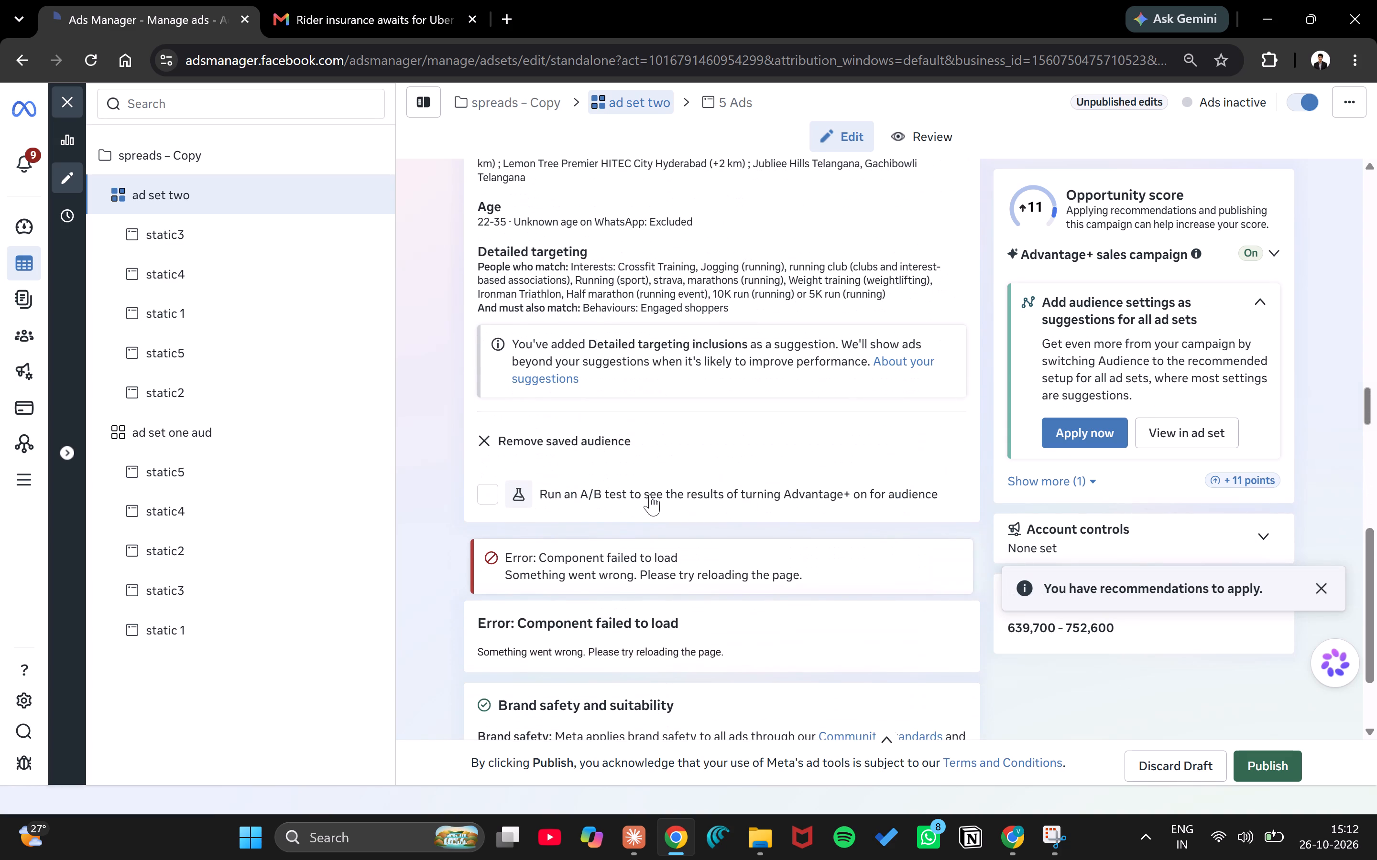
{"action": "scroll", "coordinate": [650, 494], "scroll_direction": "down", "scroll_amount": 5}
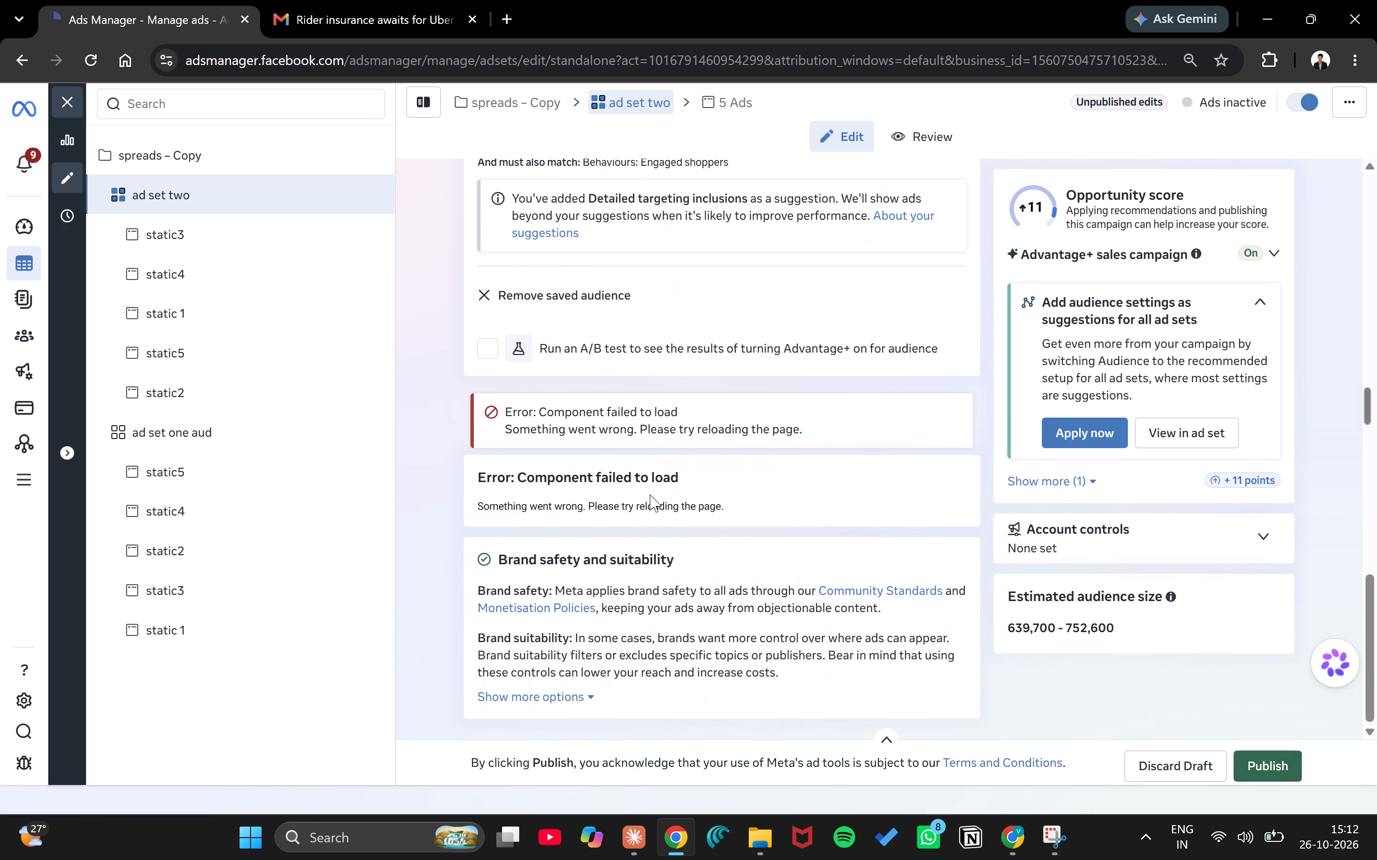
{"action": "scroll", "coordinate": [650, 494], "scroll_direction": "down", "scroll_amount": 2}
Switch to "ad set one aud" and apply the first listed "pmaudset2" saved audience to it.
{"action": "left_click", "coordinate": [246, 434]}
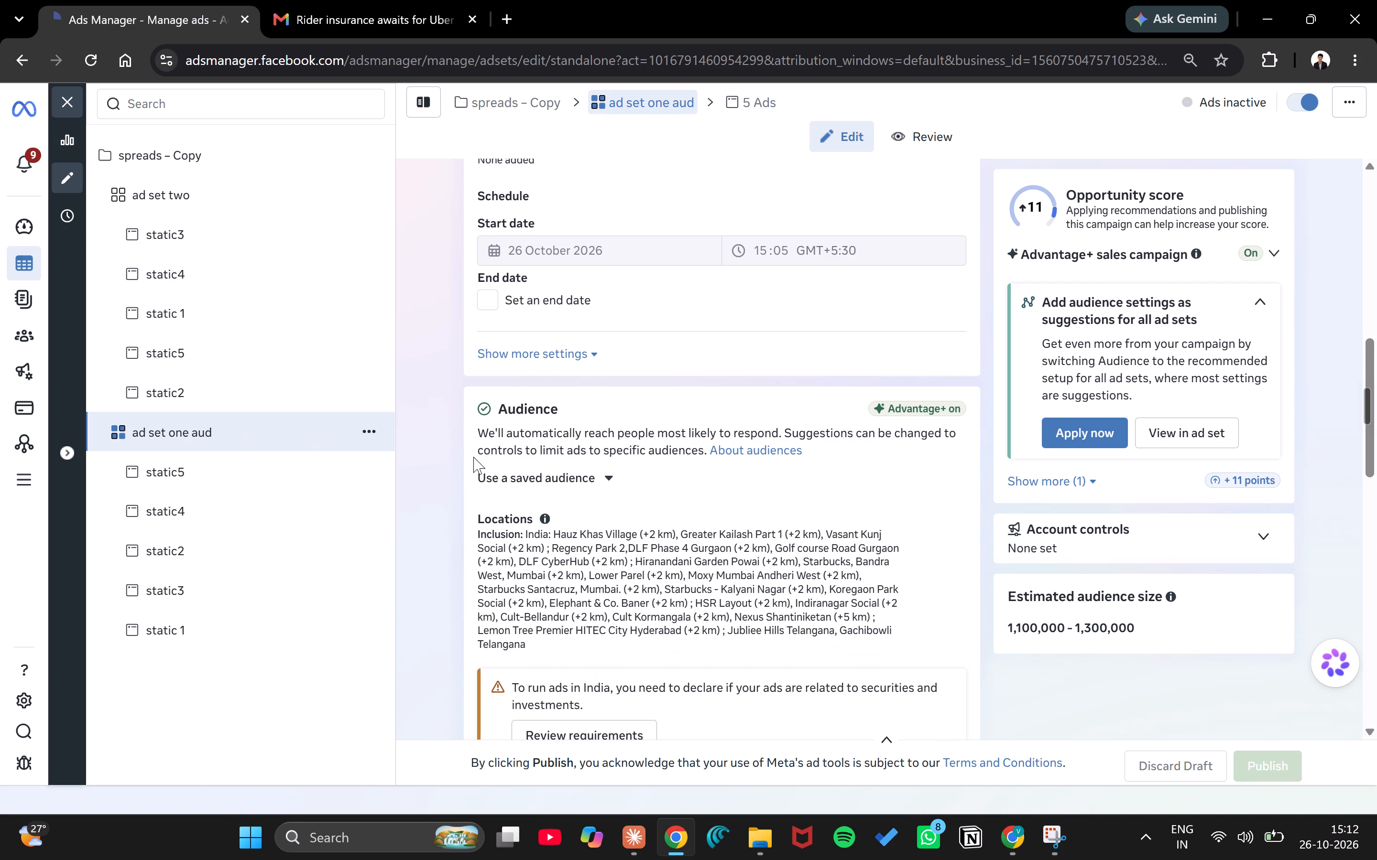
{"action": "scroll", "coordinate": [473, 457], "scroll_direction": "down", "scroll_amount": 1}
{"action": "left_click", "coordinate": [597, 453]}
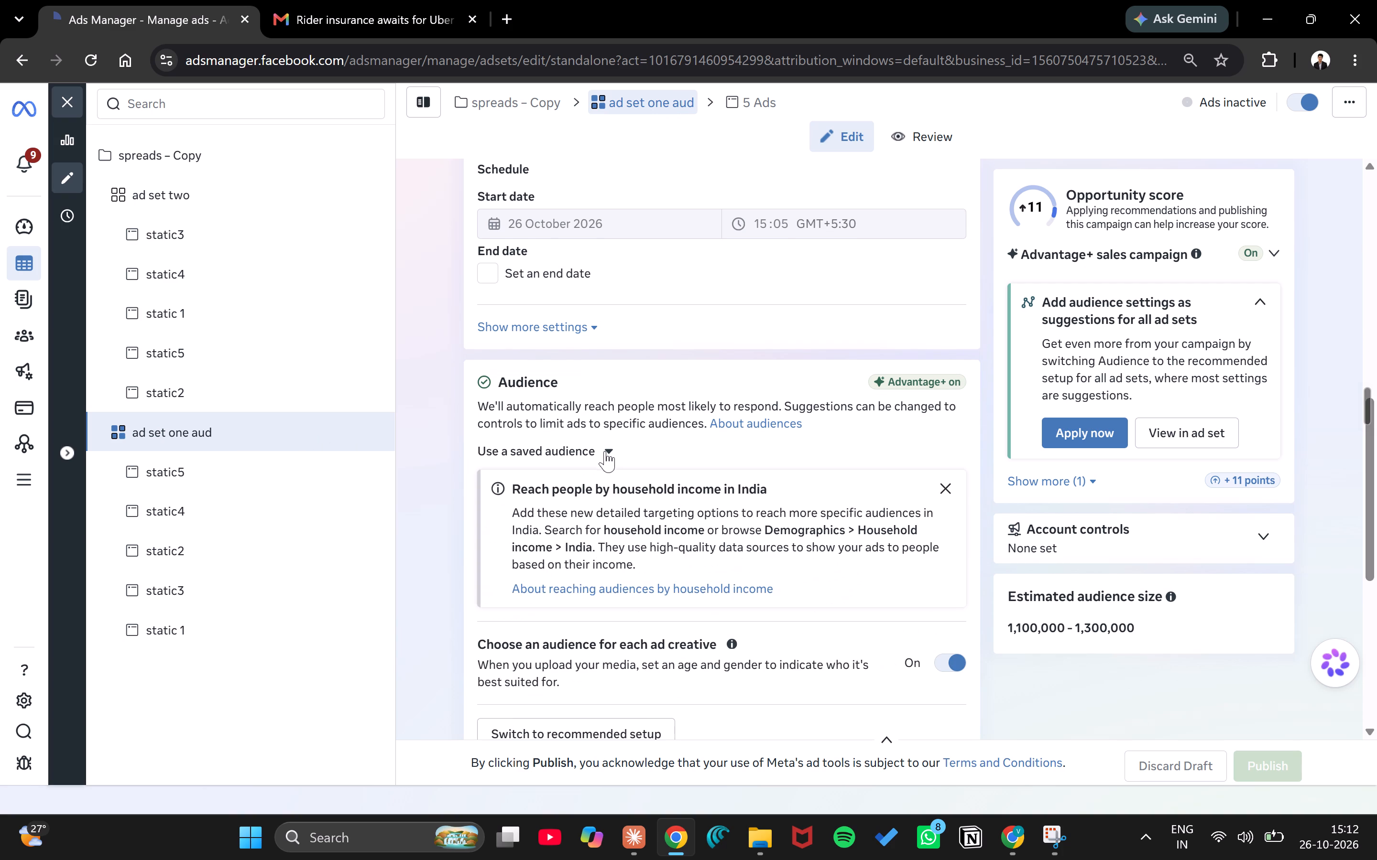
{"action": "left_click", "coordinate": [612, 450]}
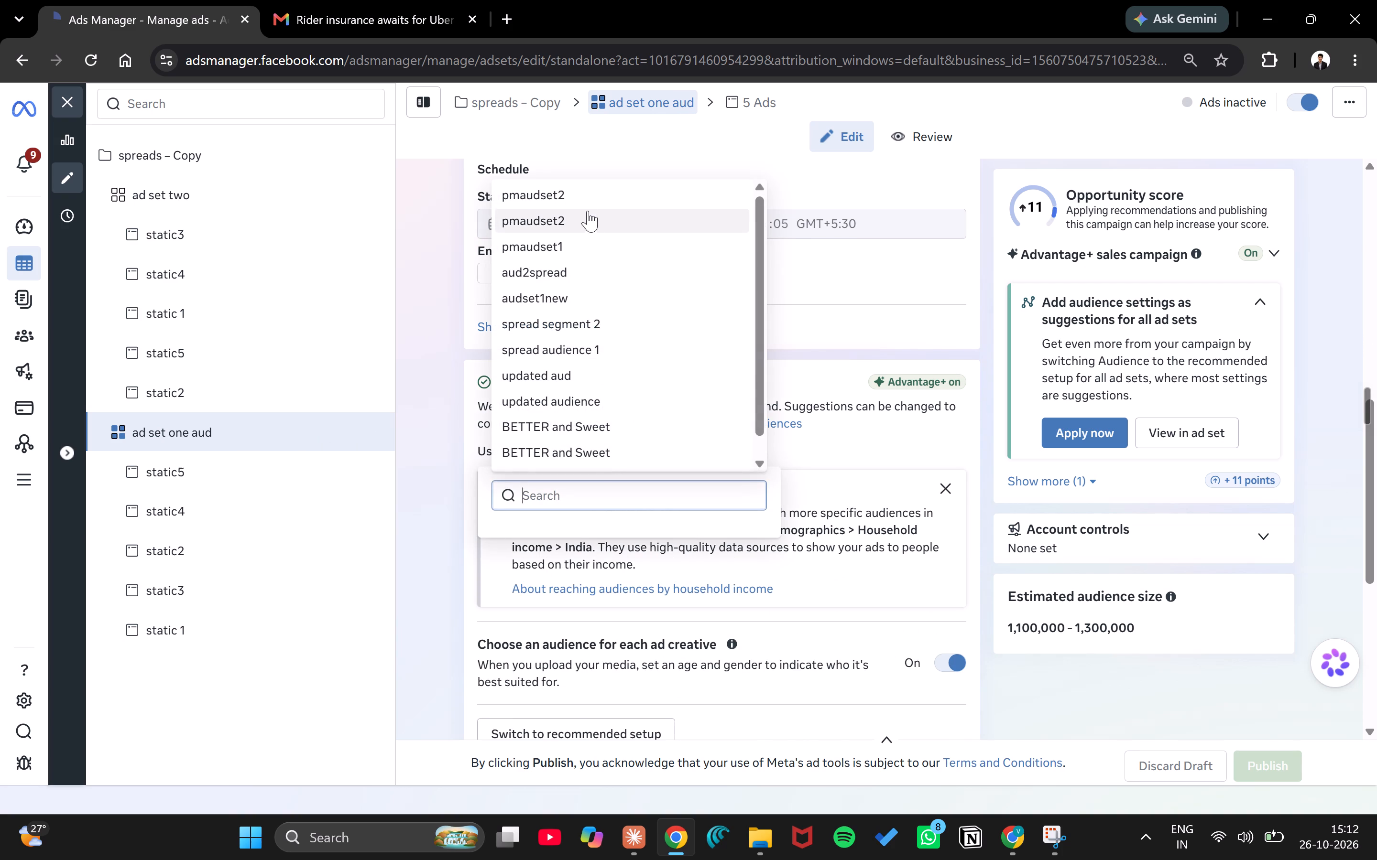
{"action": "left_click", "coordinate": [585, 198]}
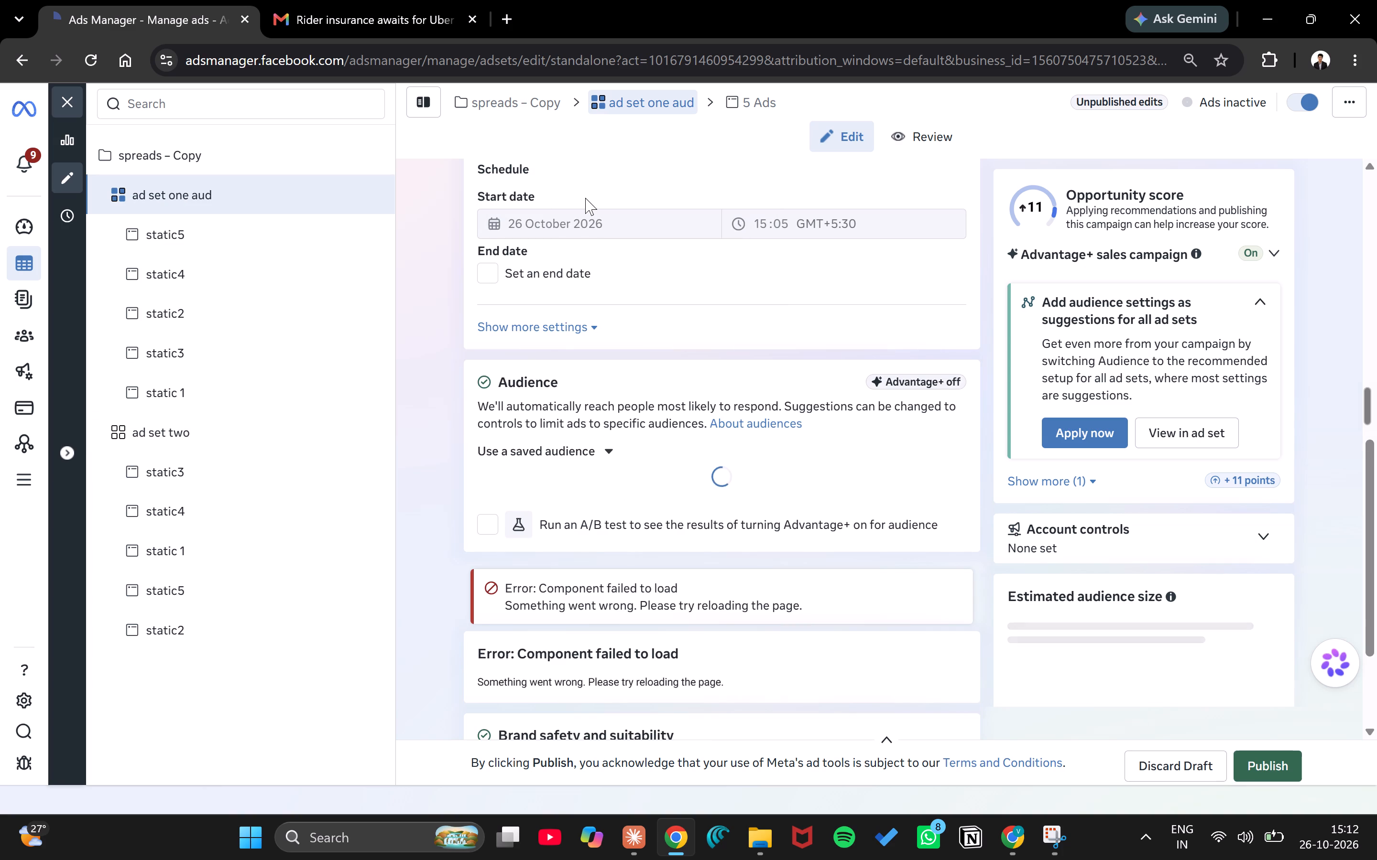
Examine the settings of "ad set one aud", from conversion and schedule through the saved audience's targeting and brand safety.
{"action": "scroll", "coordinate": [680, 299], "scroll_direction": "up", "scroll_amount": 5}
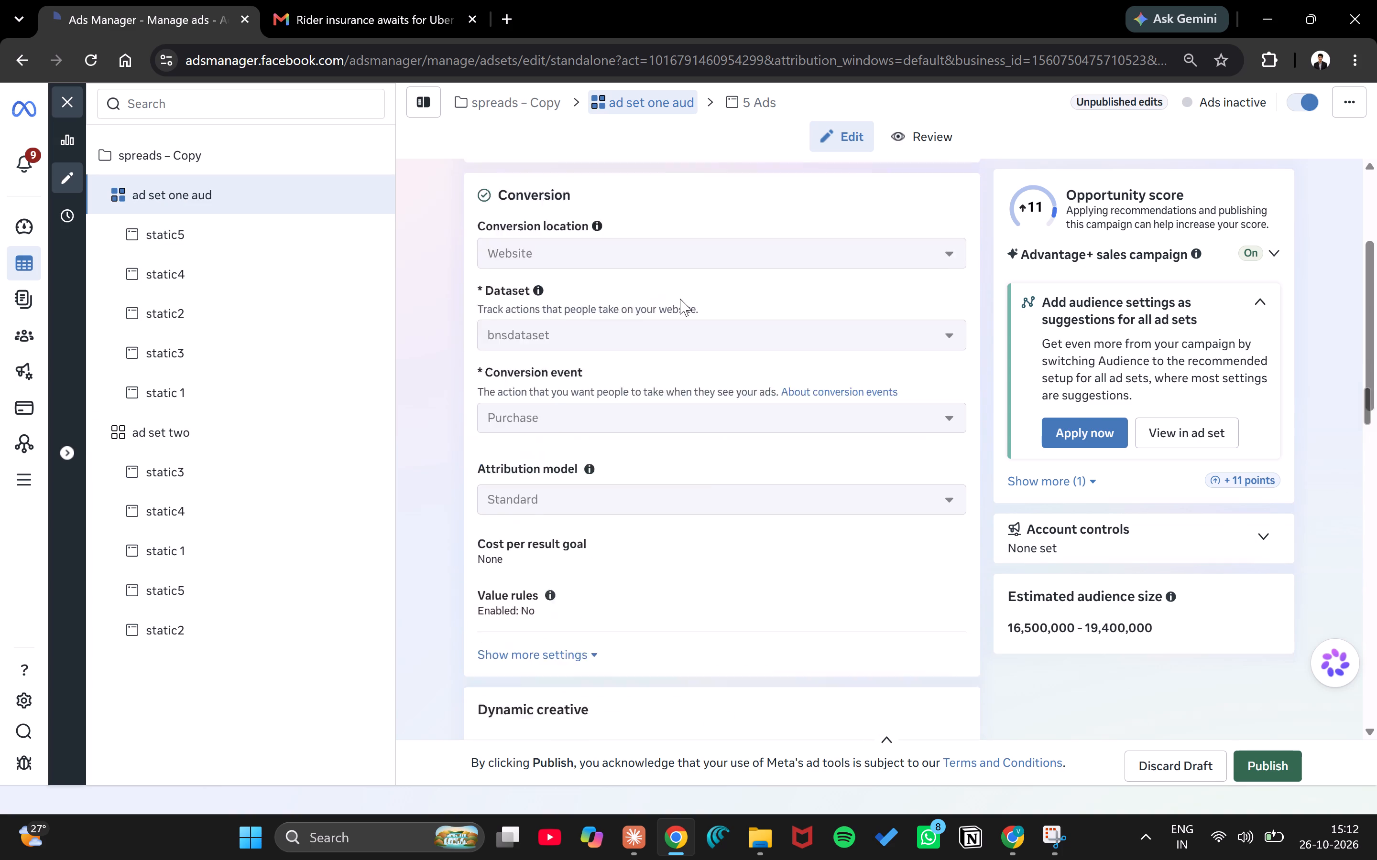
{"action": "scroll", "coordinate": [680, 299], "scroll_direction": "up", "scroll_amount": 4}
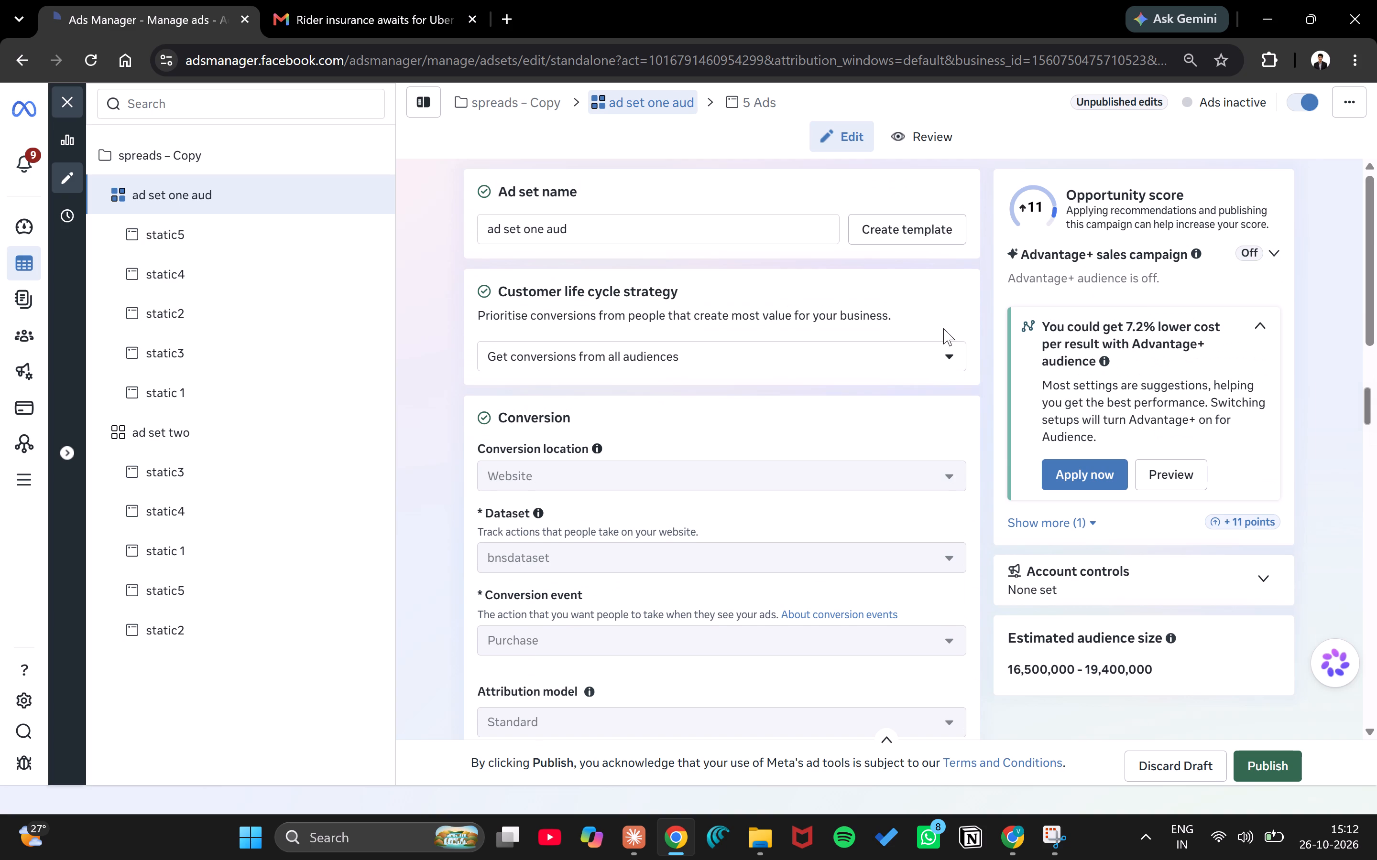
{"action": "left_click", "coordinate": [1258, 331]}
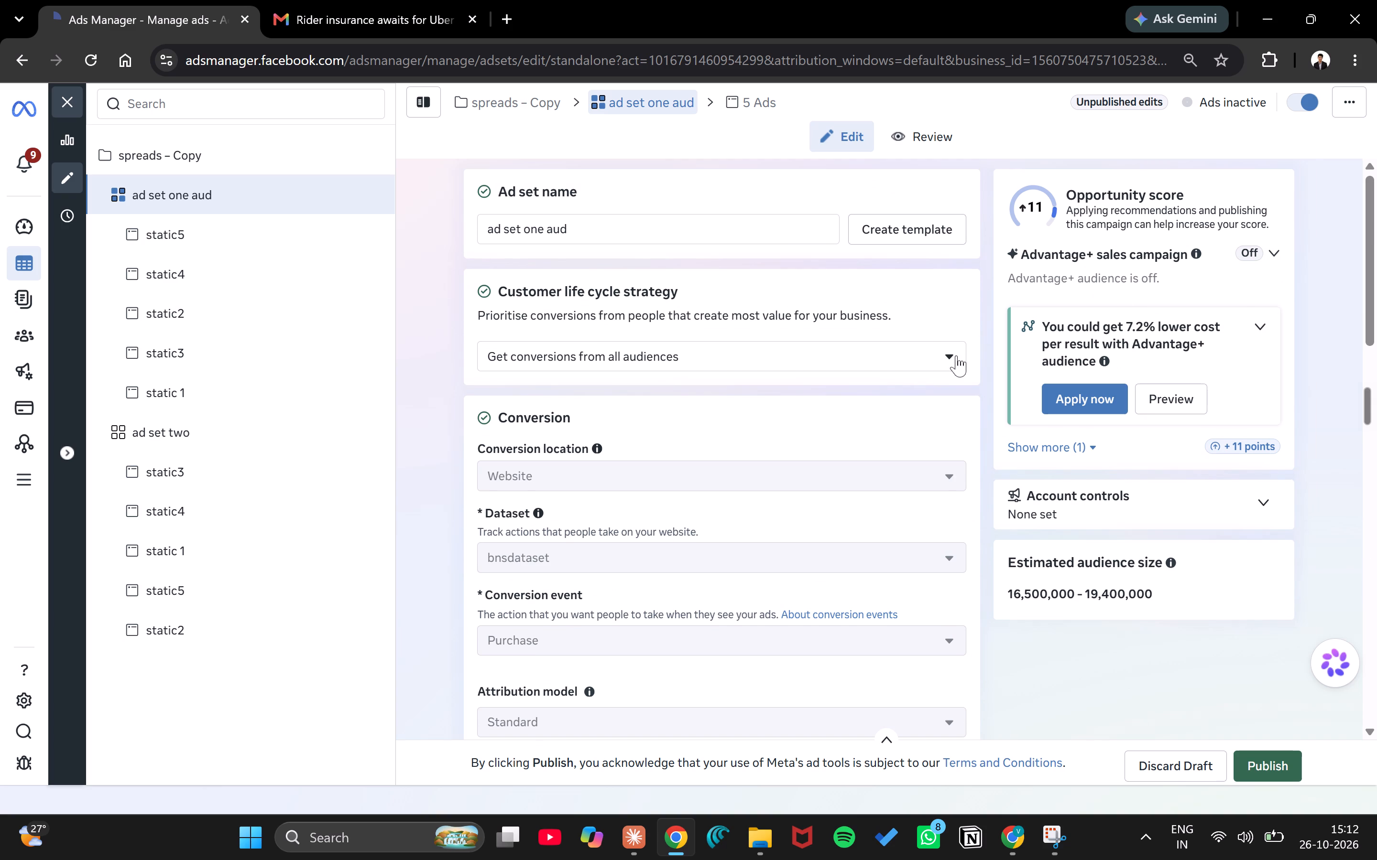
{"action": "scroll", "coordinate": [700, 564], "scroll_direction": "down", "scroll_amount": 4}
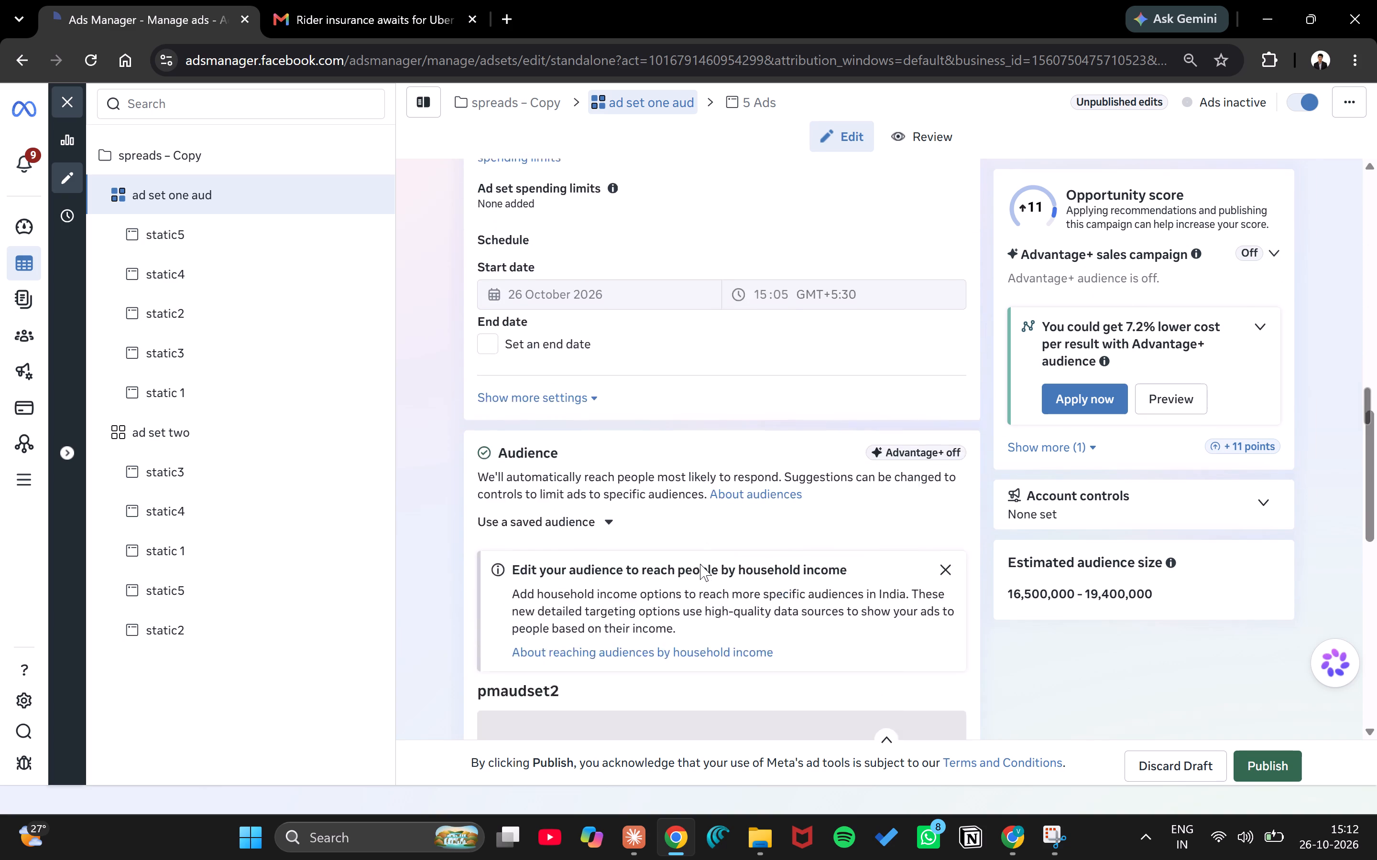
{"action": "scroll", "coordinate": [700, 564], "scroll_direction": "down", "scroll_amount": 7}
{"action": "scroll", "coordinate": [700, 564], "scroll_direction": "up", "scroll_amount": 11}
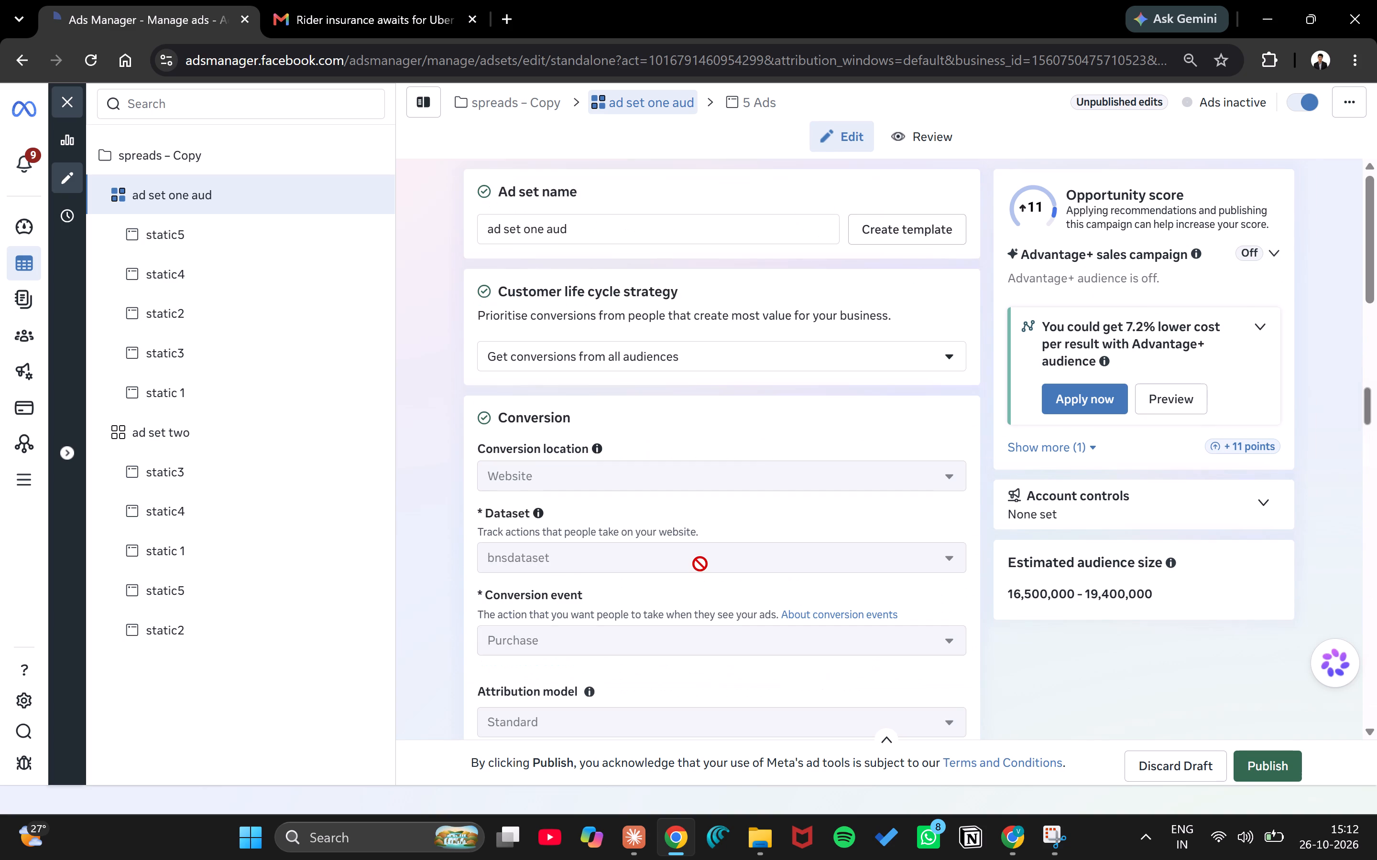
{"action": "scroll", "coordinate": [793, 537], "scroll_direction": "down", "scroll_amount": 9}
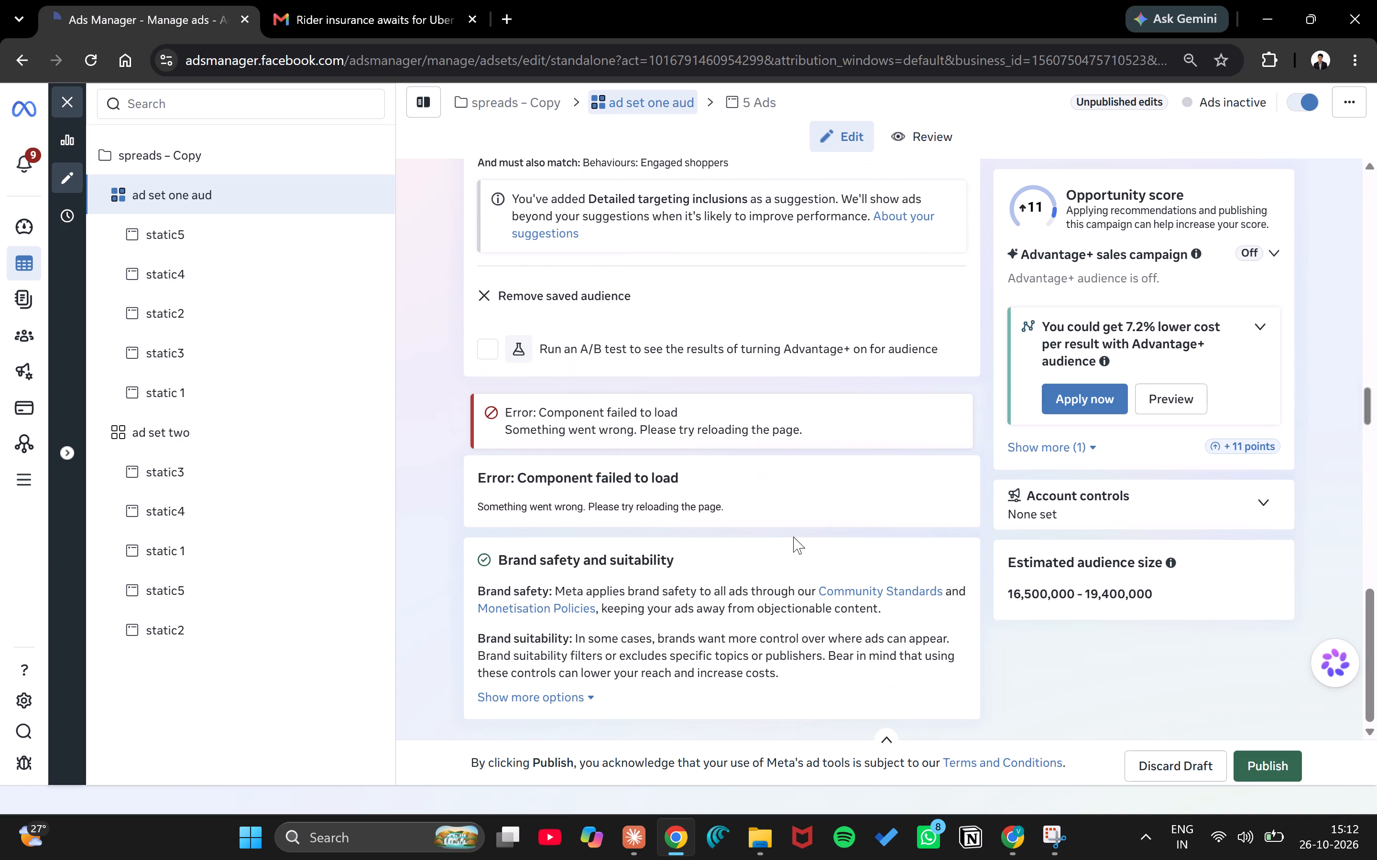
{"action": "scroll", "coordinate": [877, 487], "scroll_direction": "up", "scroll_amount": 1}
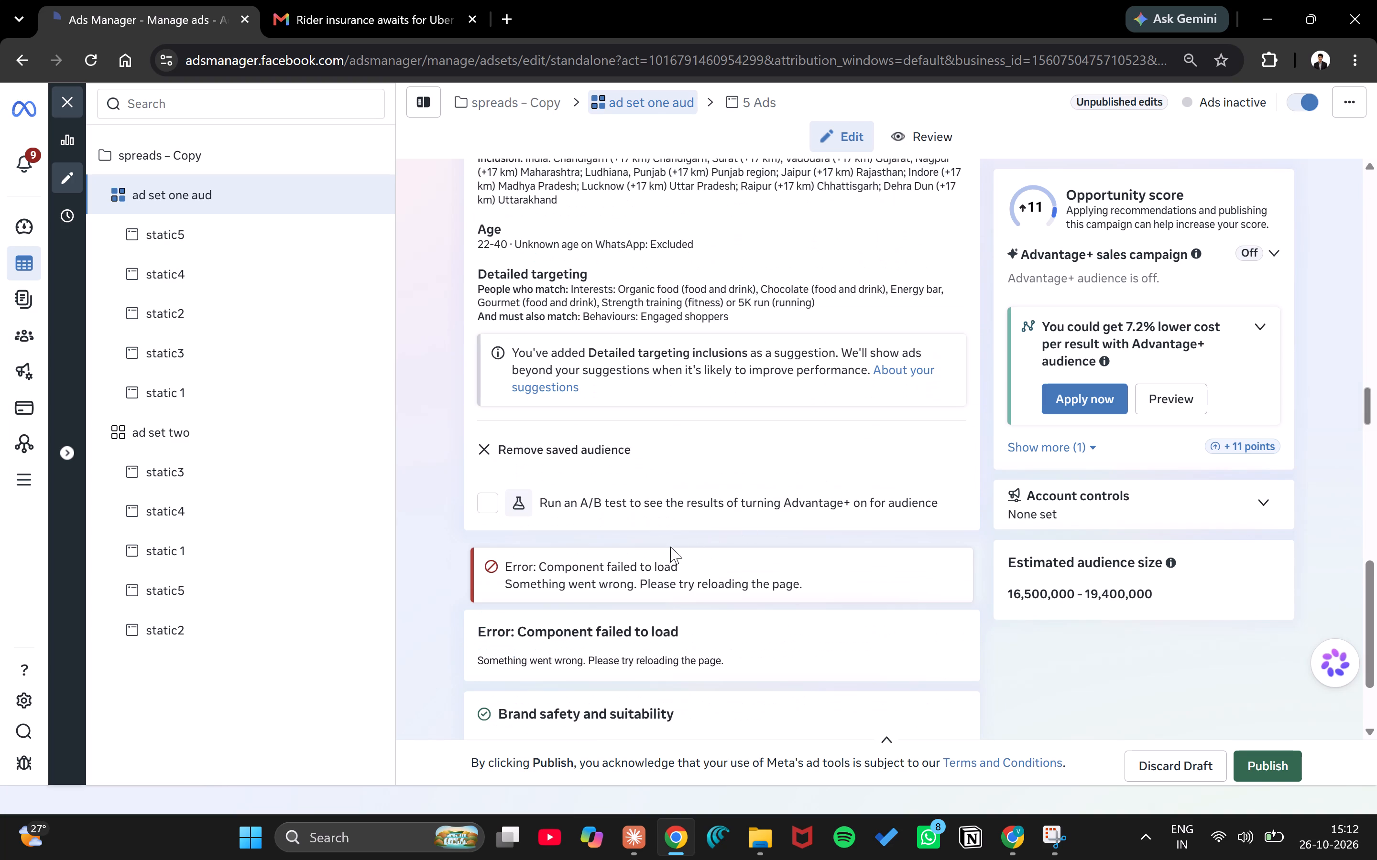
{"action": "scroll", "coordinate": [760, 610], "scroll_direction": "up", "scroll_amount": 10}
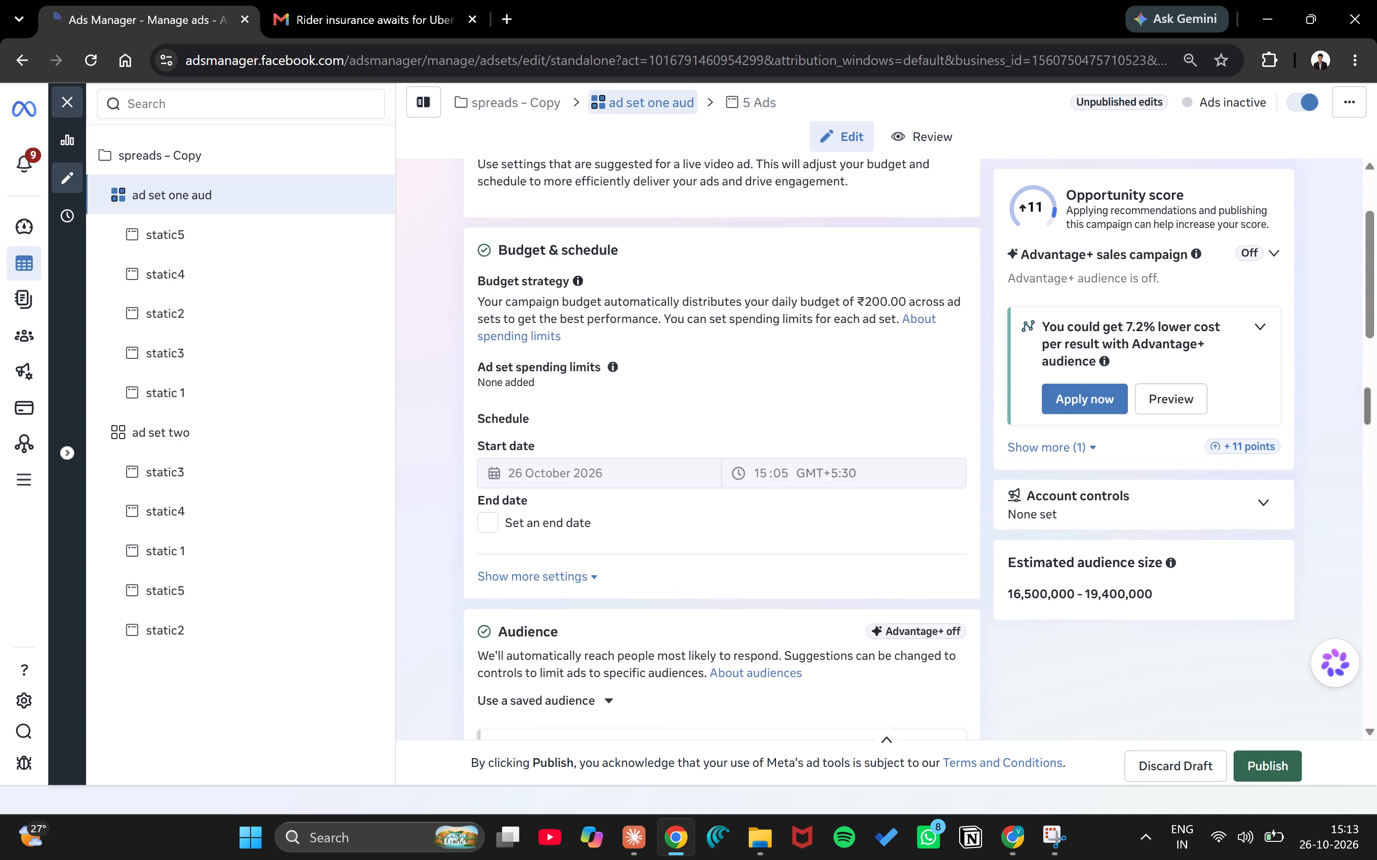
{"action": "scroll", "coordinate": [834, 523], "scroll_direction": "down", "scroll_amount": 2}
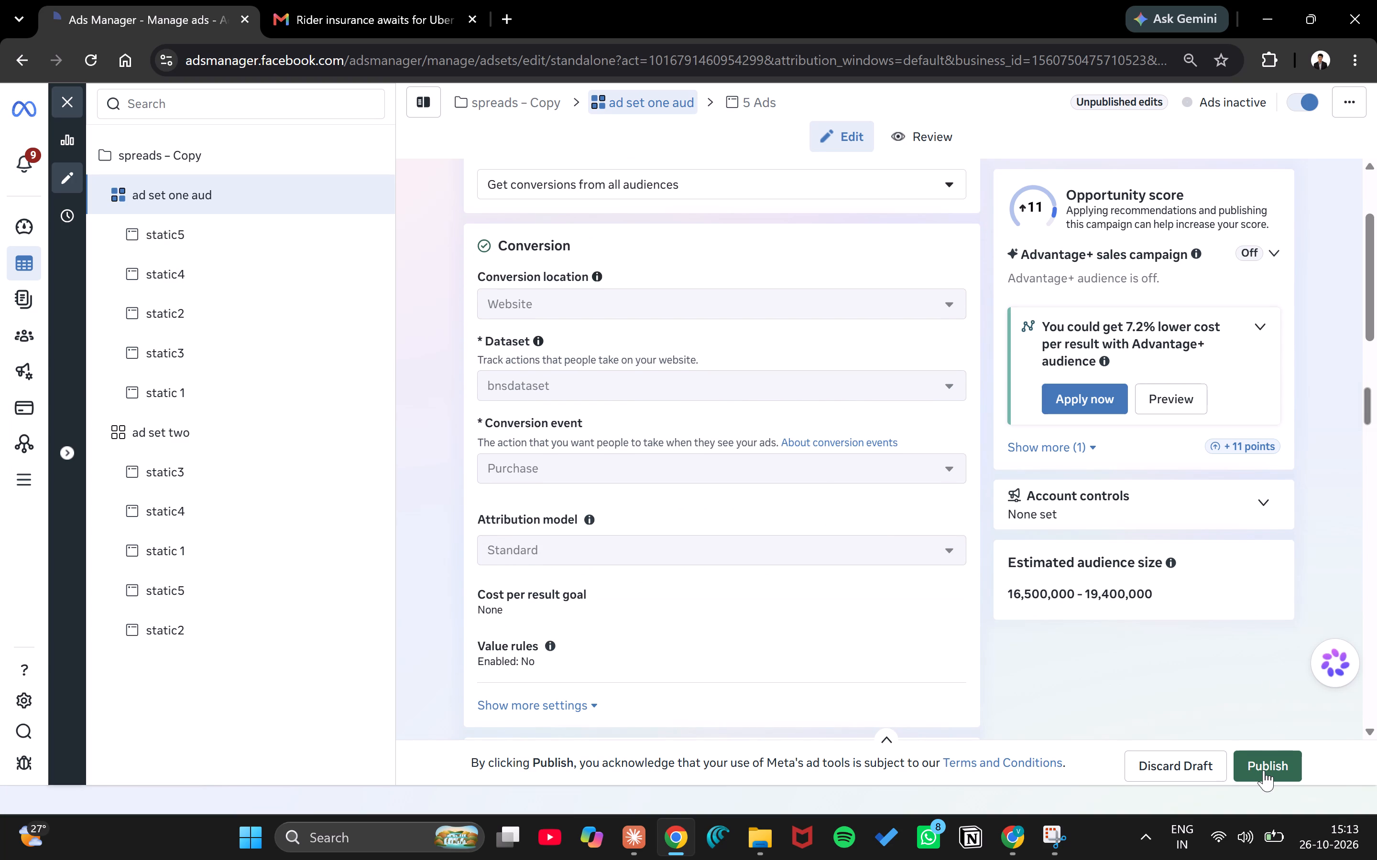
Publish the edits to "ad set one aud".
{"action": "left_click", "coordinate": [1264, 770]}
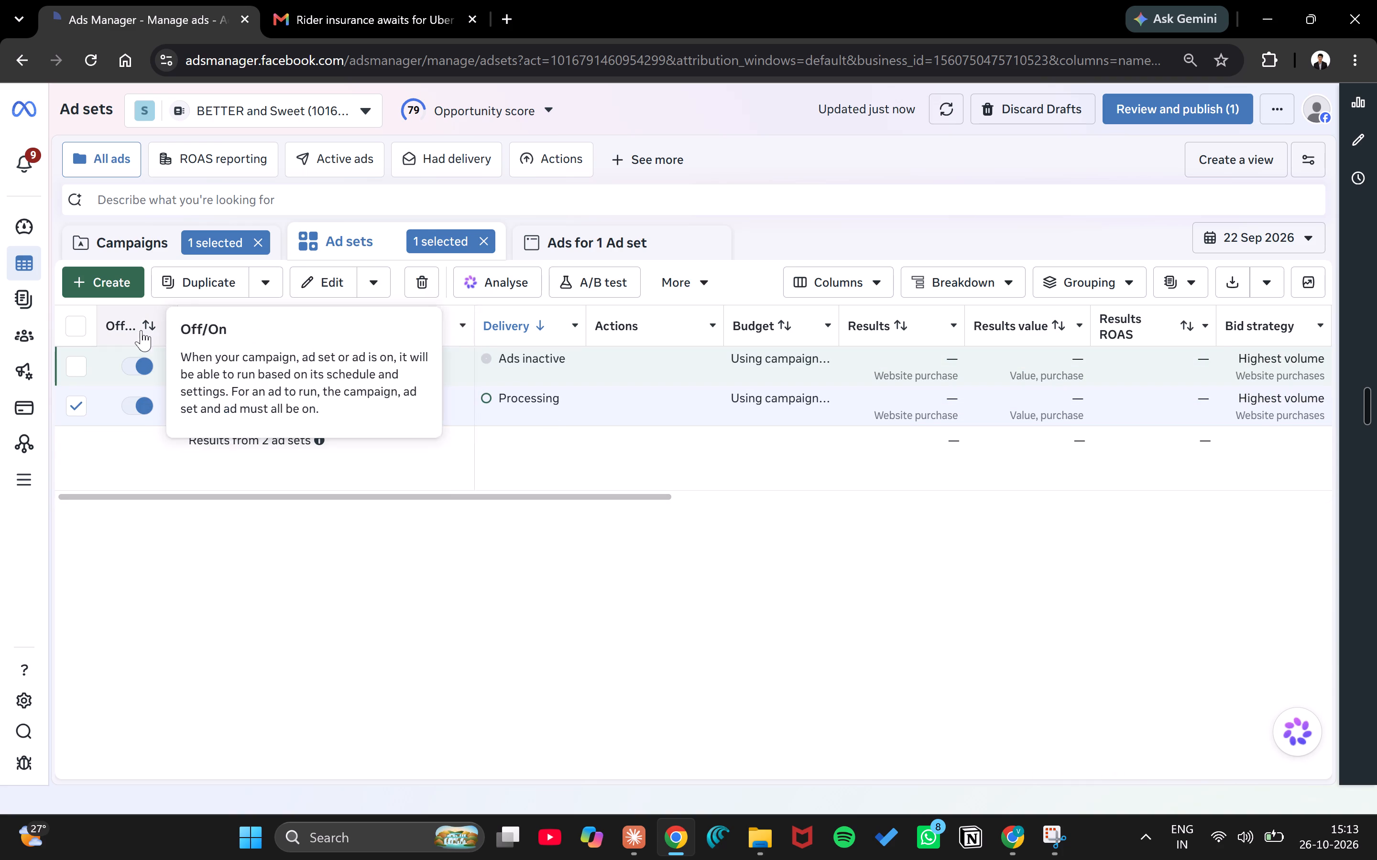
Reopen "ad set two" for editing from the ad sets list and publish its pending edits.
{"action": "left_click", "coordinate": [212, 357]}
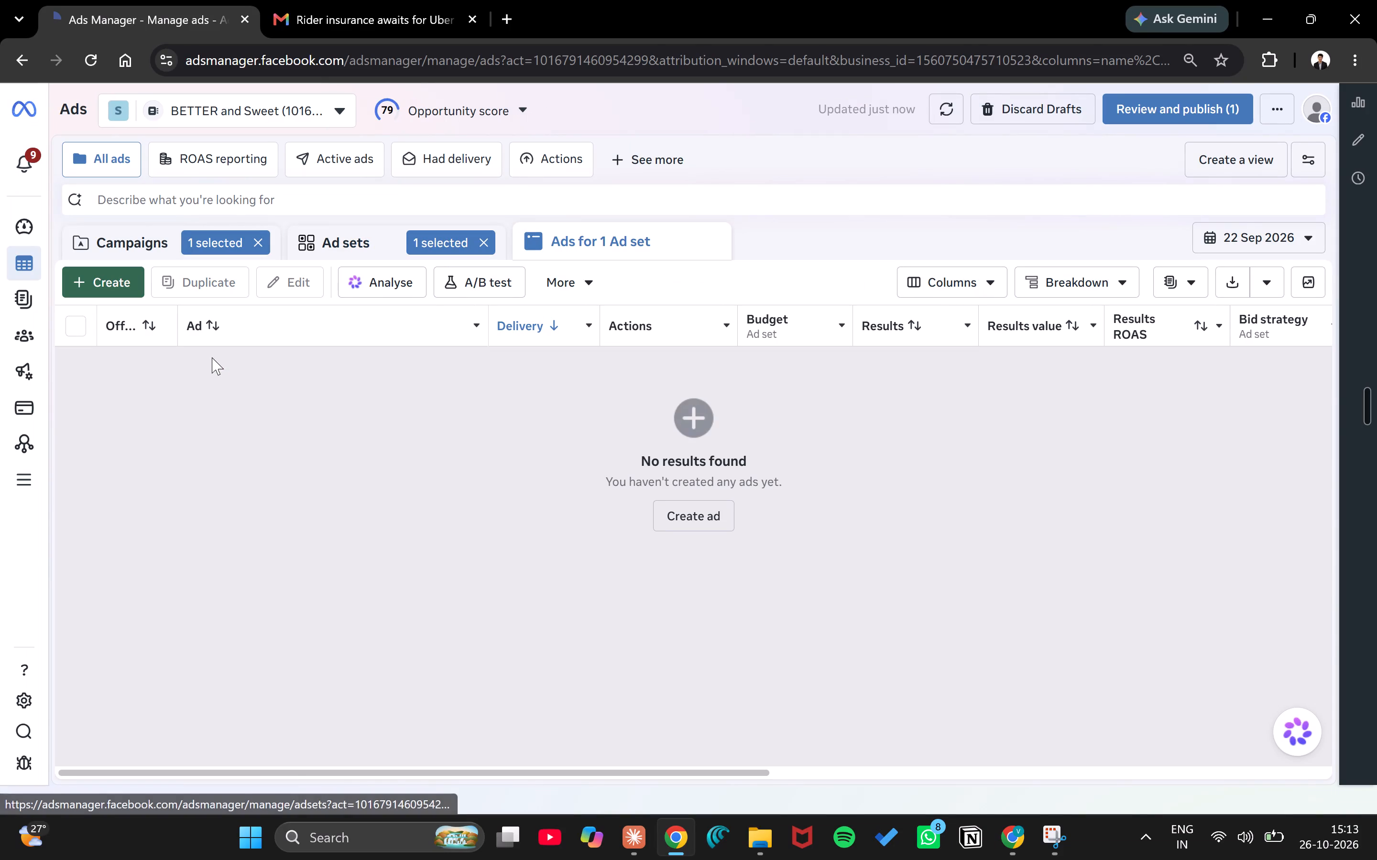
{"action": "scroll", "coordinate": [370, 408], "scroll_direction": "right", "scroll_amount": 7}
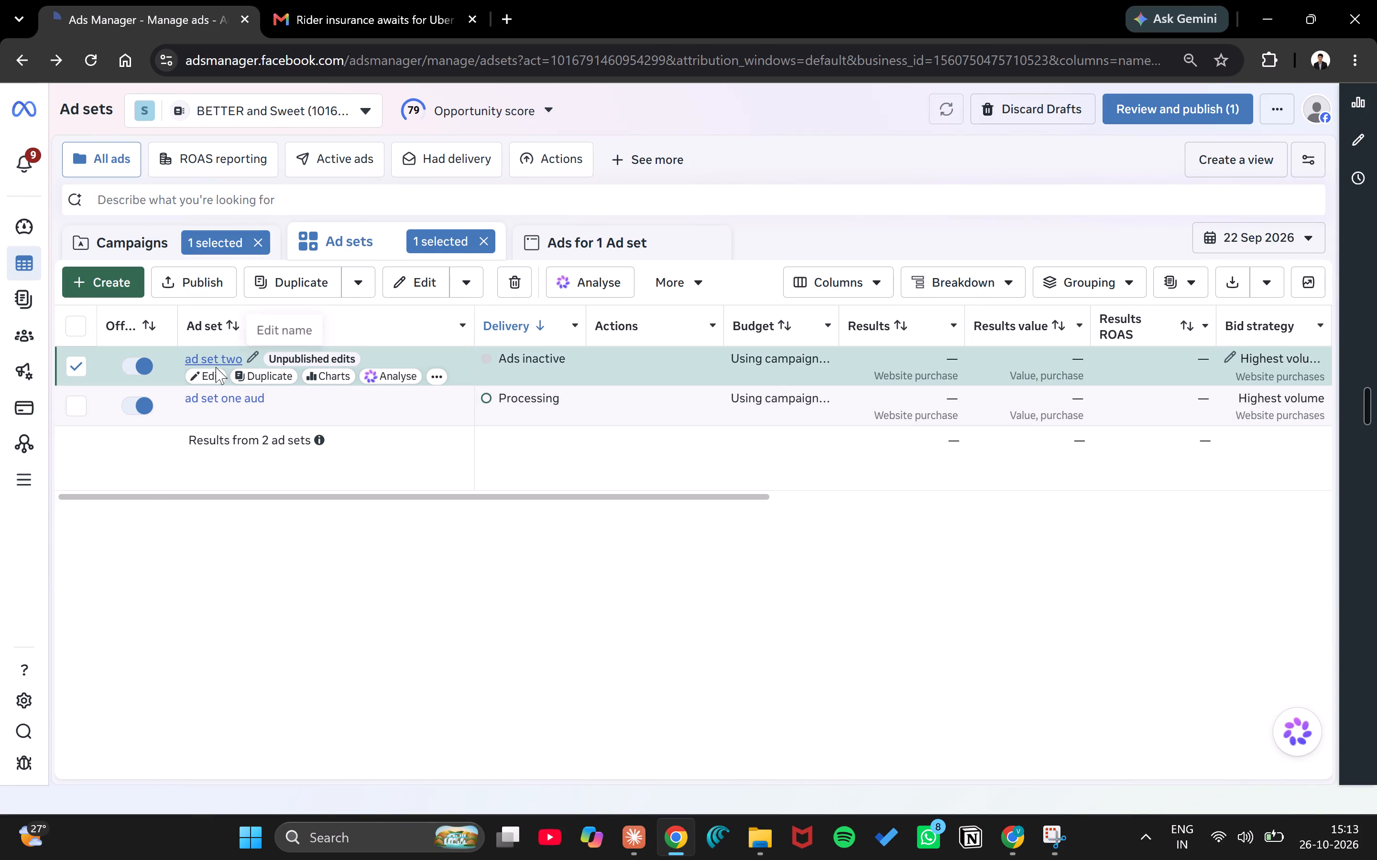
{"action": "left_click", "coordinate": [212, 376]}
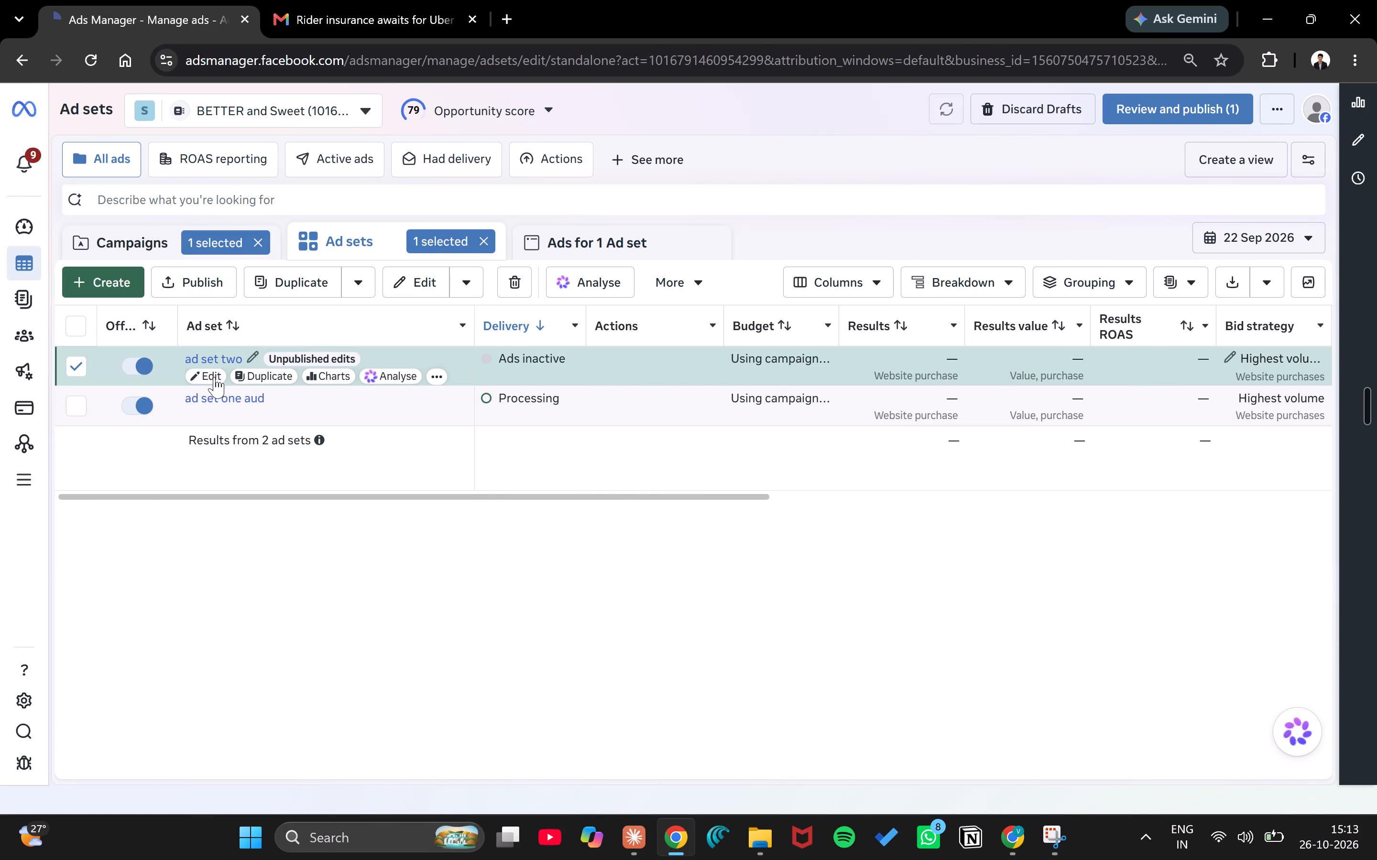
{"action": "scroll", "coordinate": [824, 494], "scroll_direction": "down", "scroll_amount": 5}
{"action": "left_click", "coordinate": [1287, 755]}
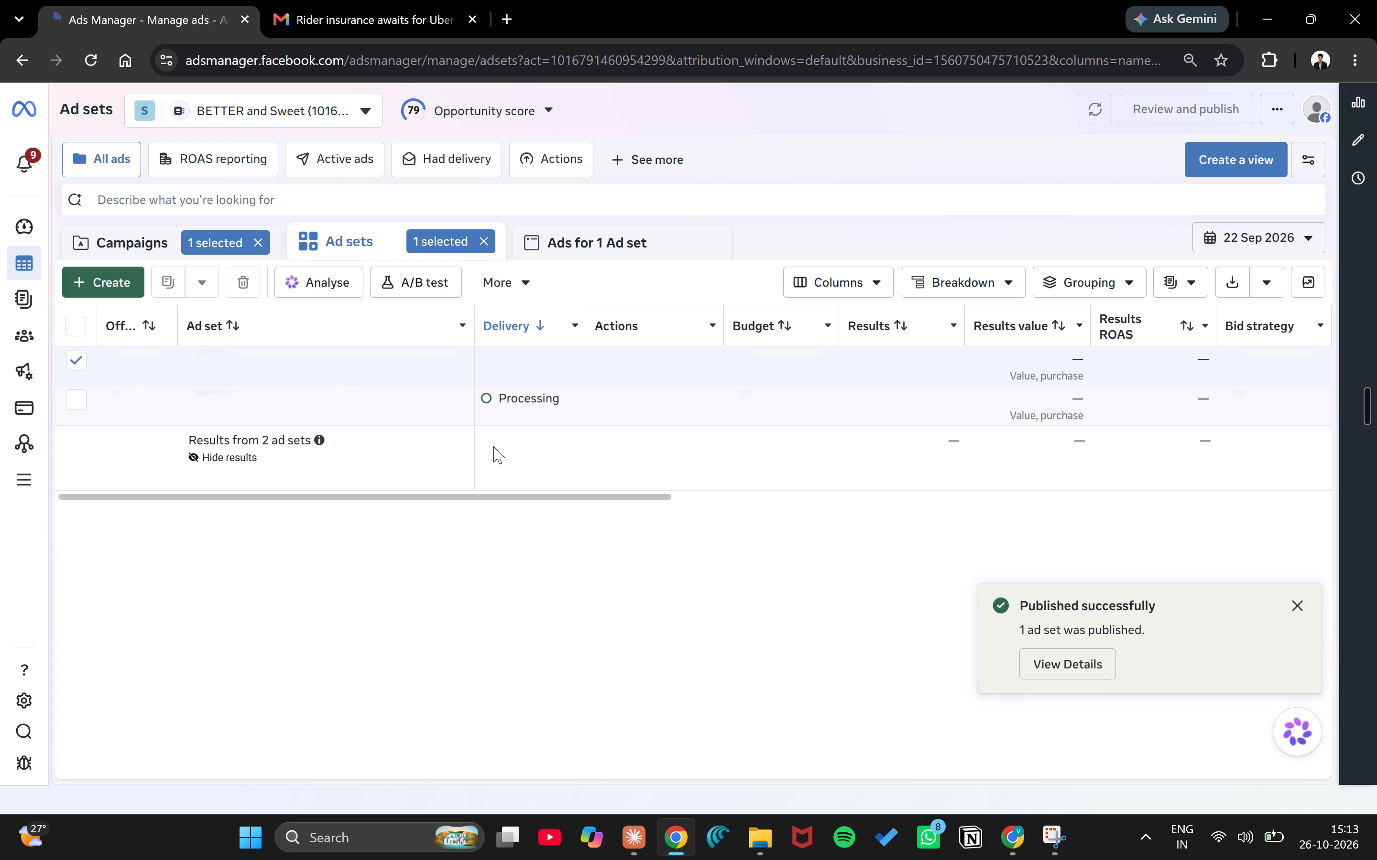
Reopen the "spreads – Copy" campaign for editing, examine its campaign settings and the status of "ad set two", and close the editor.
{"action": "left_click", "coordinate": [483, 237]}
{"action": "left_click", "coordinate": [161, 243]}
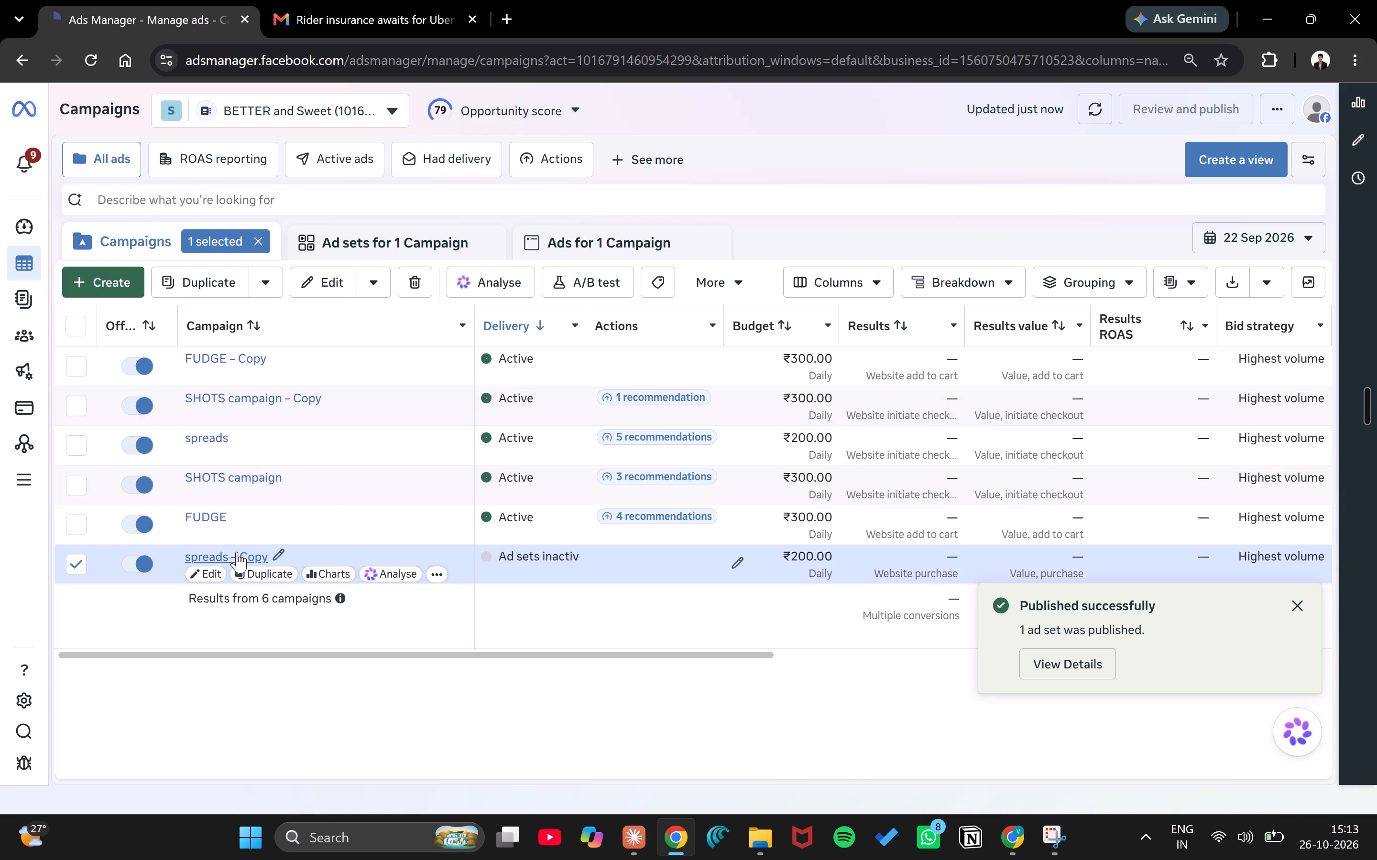
{"action": "left_click", "coordinate": [205, 576]}
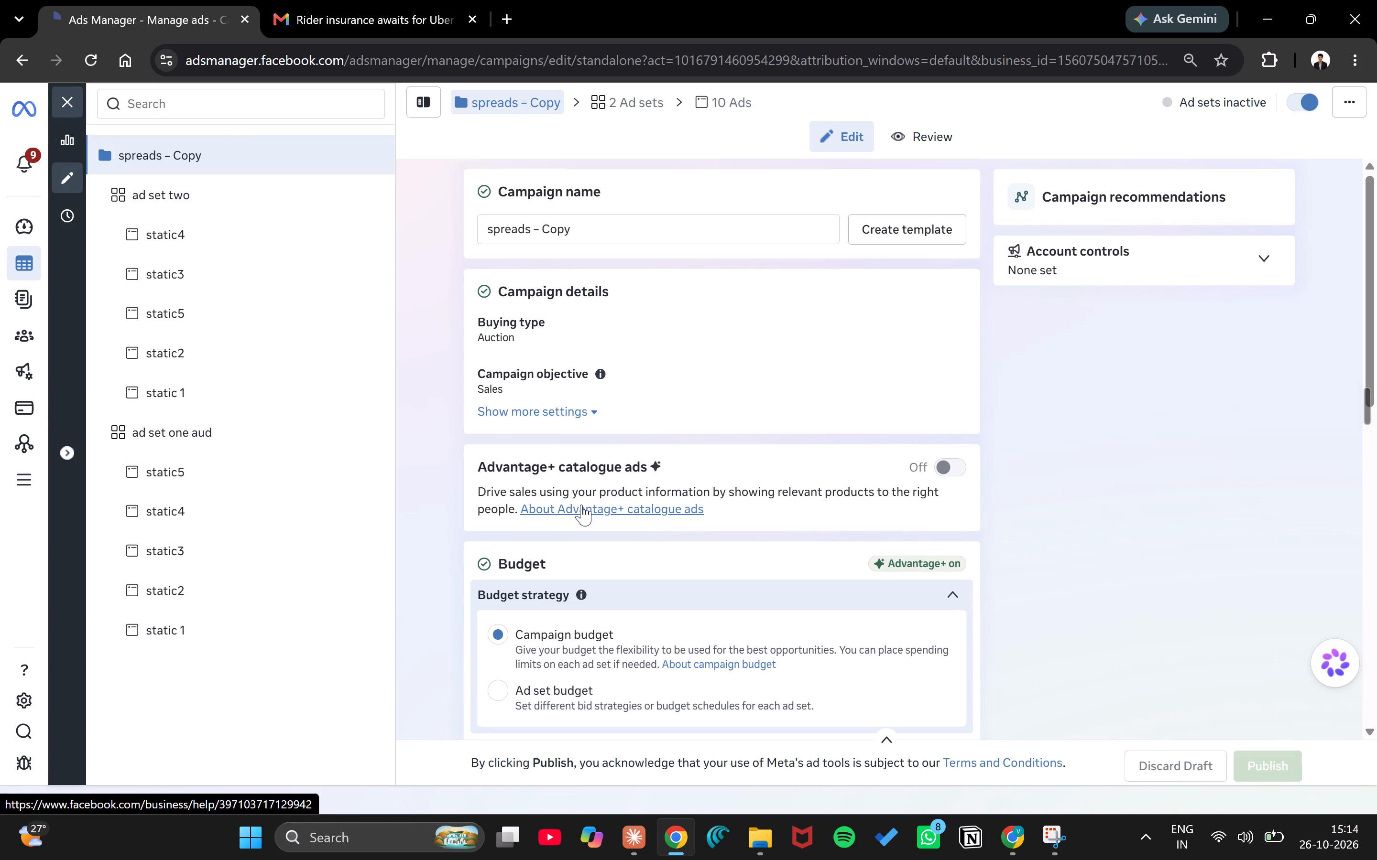
{"action": "scroll", "coordinate": [1046, 535], "scroll_direction": "down", "scroll_amount": 7}
{"action": "scroll", "coordinate": [1046, 535], "scroll_direction": "up", "scroll_amount": 8}
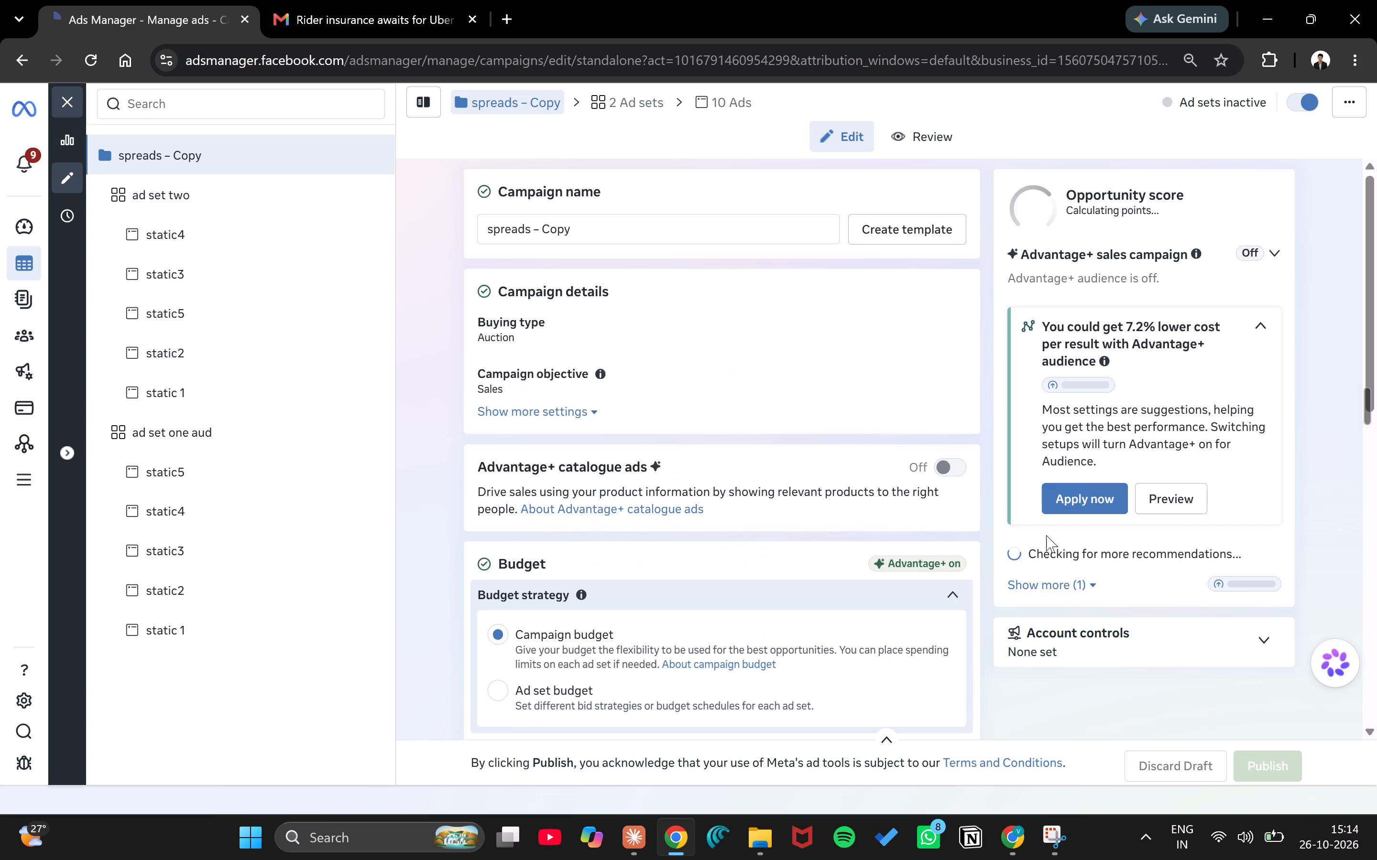
{"action": "scroll", "coordinate": [825, 503], "scroll_direction": "down", "scroll_amount": 2}
{"action": "left_click", "coordinate": [262, 435]}
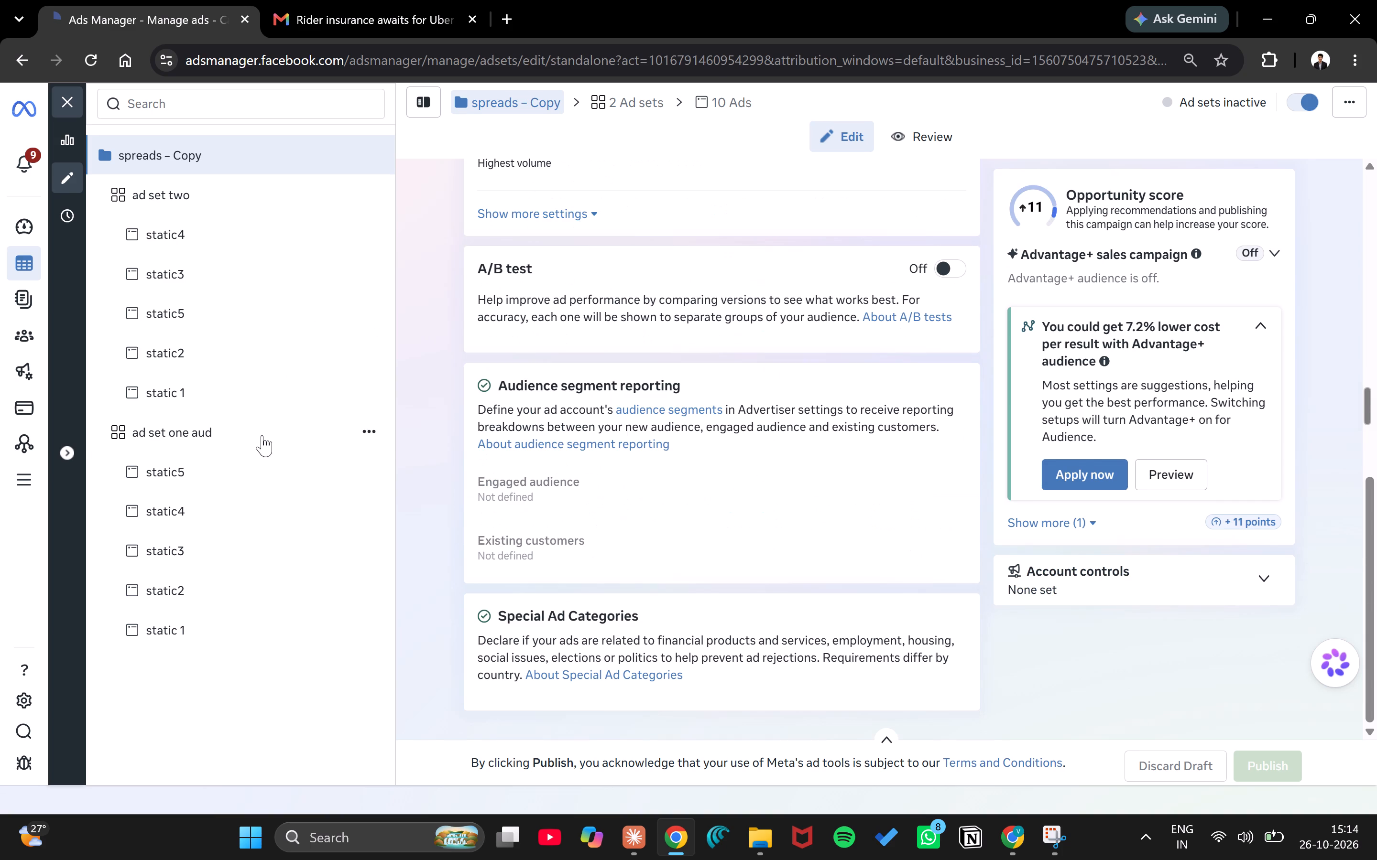
{"action": "left_click", "coordinate": [246, 200]}
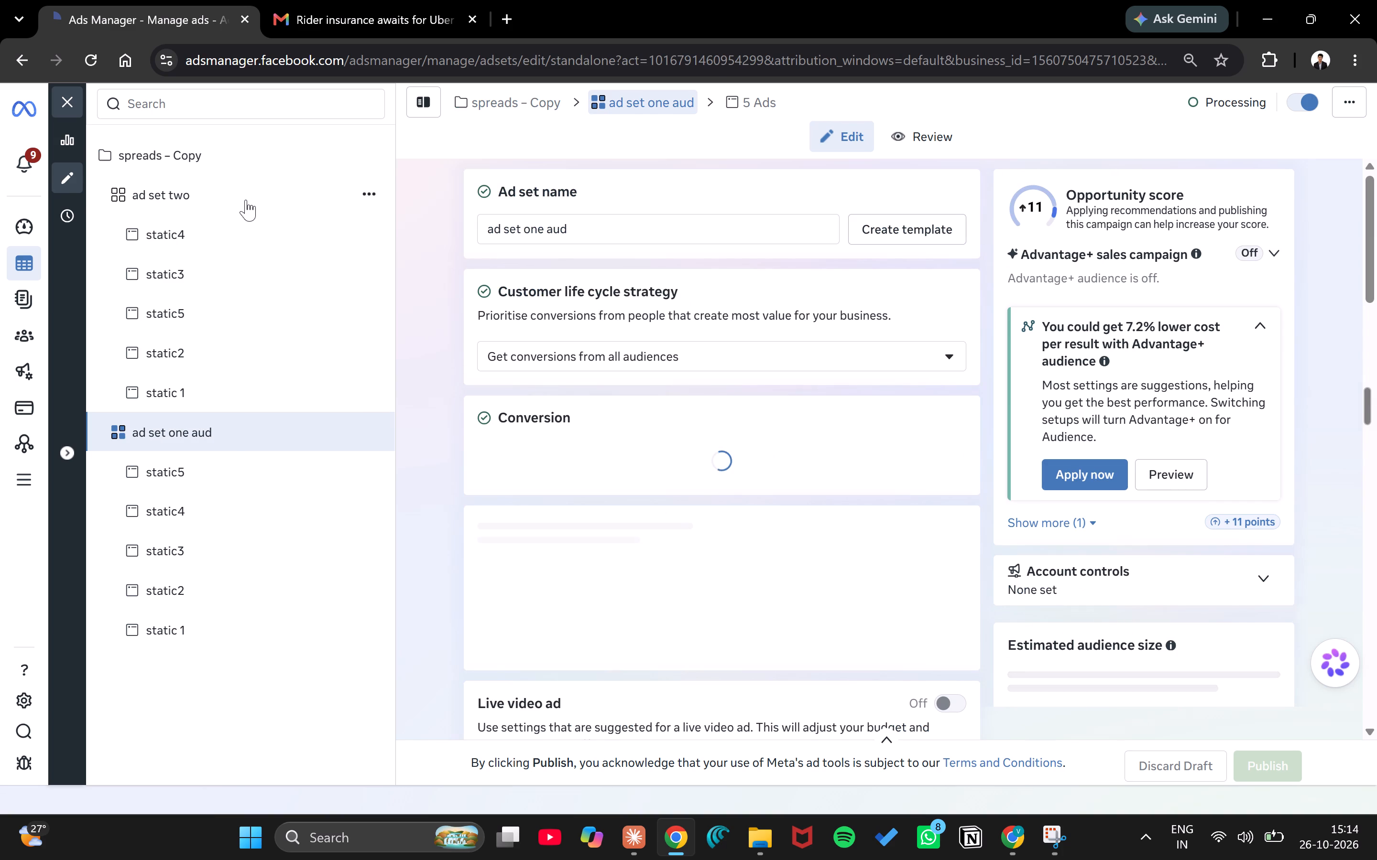
{"action": "left_click", "coordinate": [63, 105]}
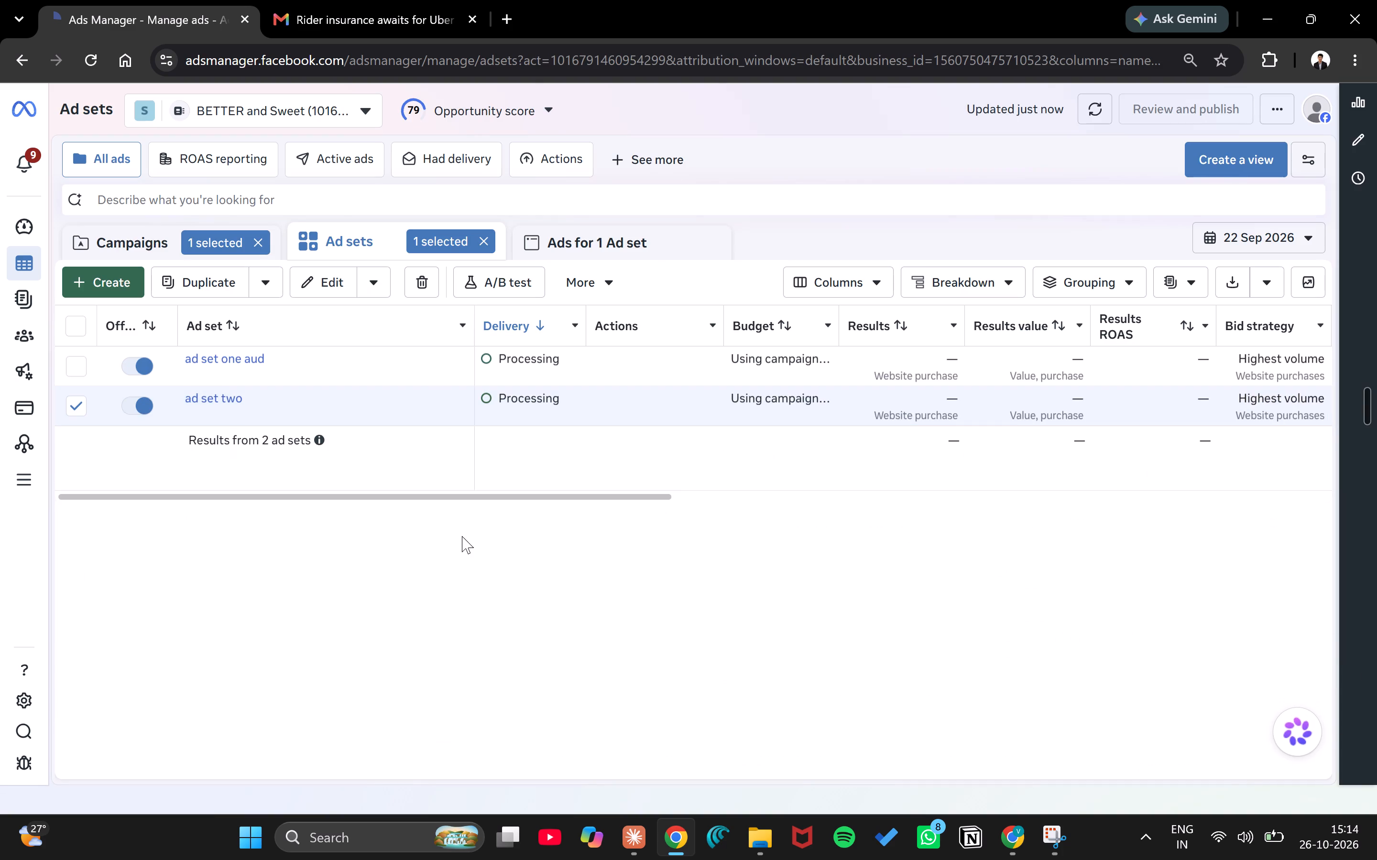
Clear the campaign and ad set selections, and recheck the delivery status of "spreads – Copy" and its ad sets.
{"action": "left_click", "coordinate": [163, 236]}
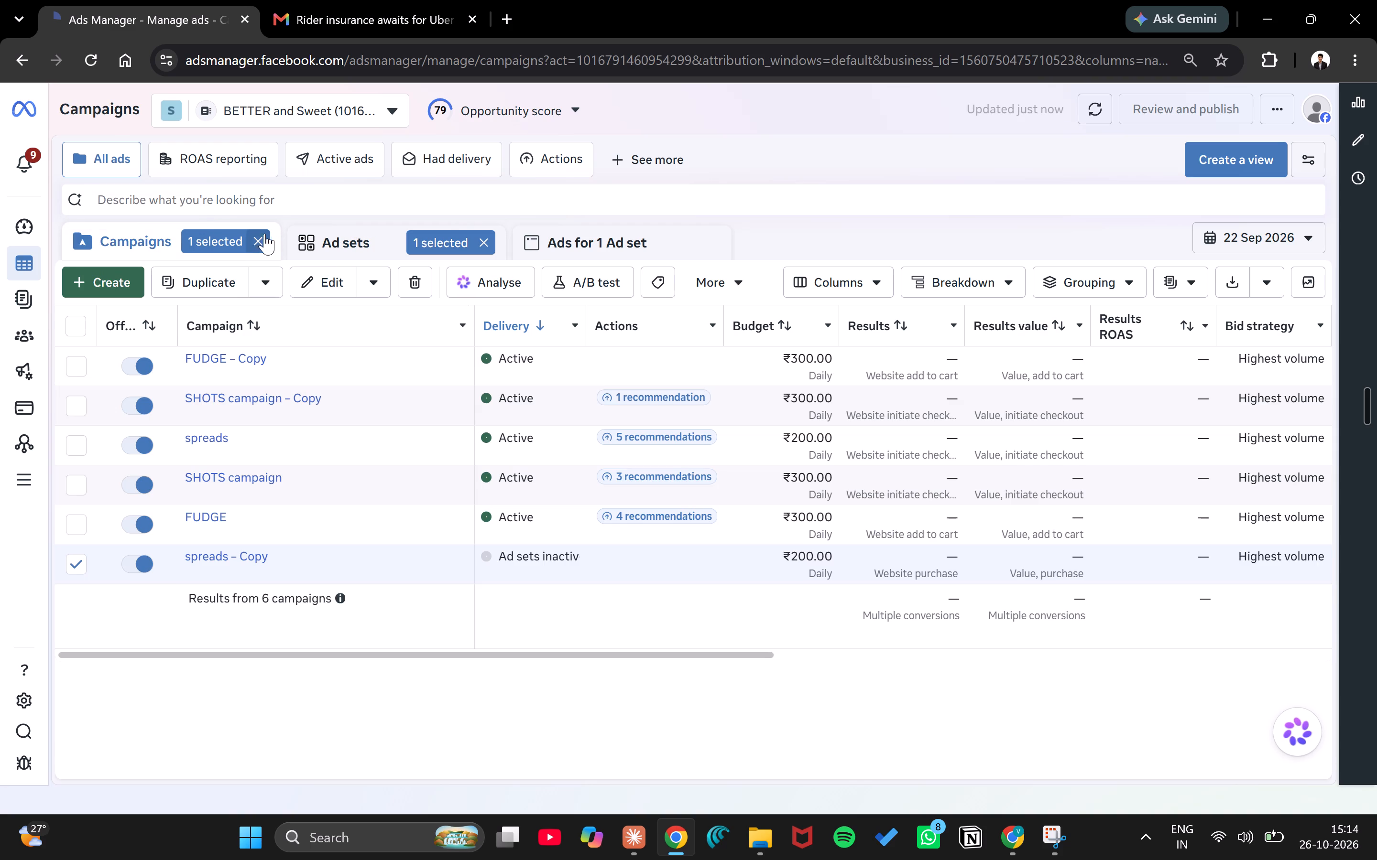
{"action": "left_click", "coordinate": [262, 237]}
{"action": "left_click", "coordinate": [490, 663]}
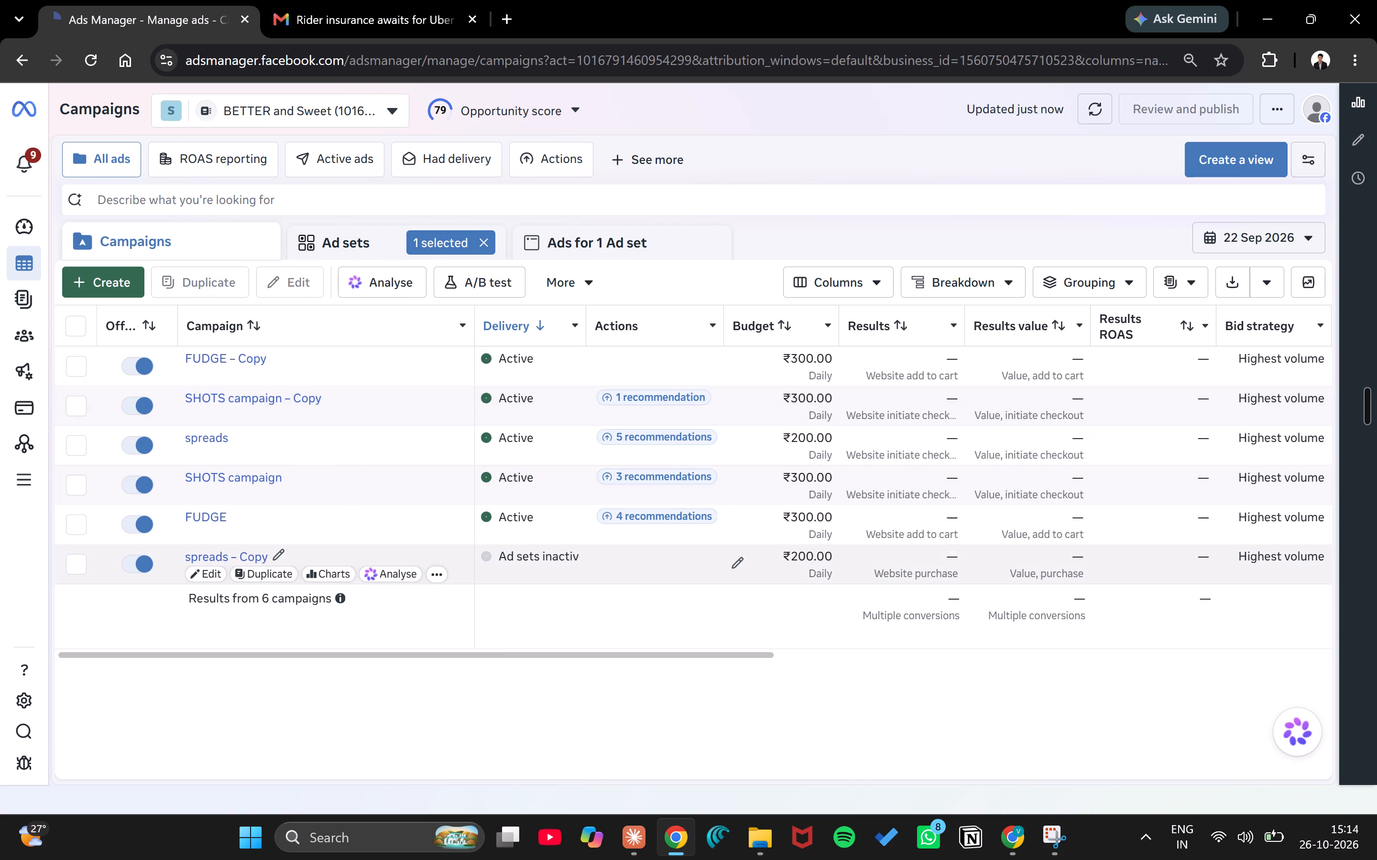
{"action": "left_click", "coordinate": [324, 244]}
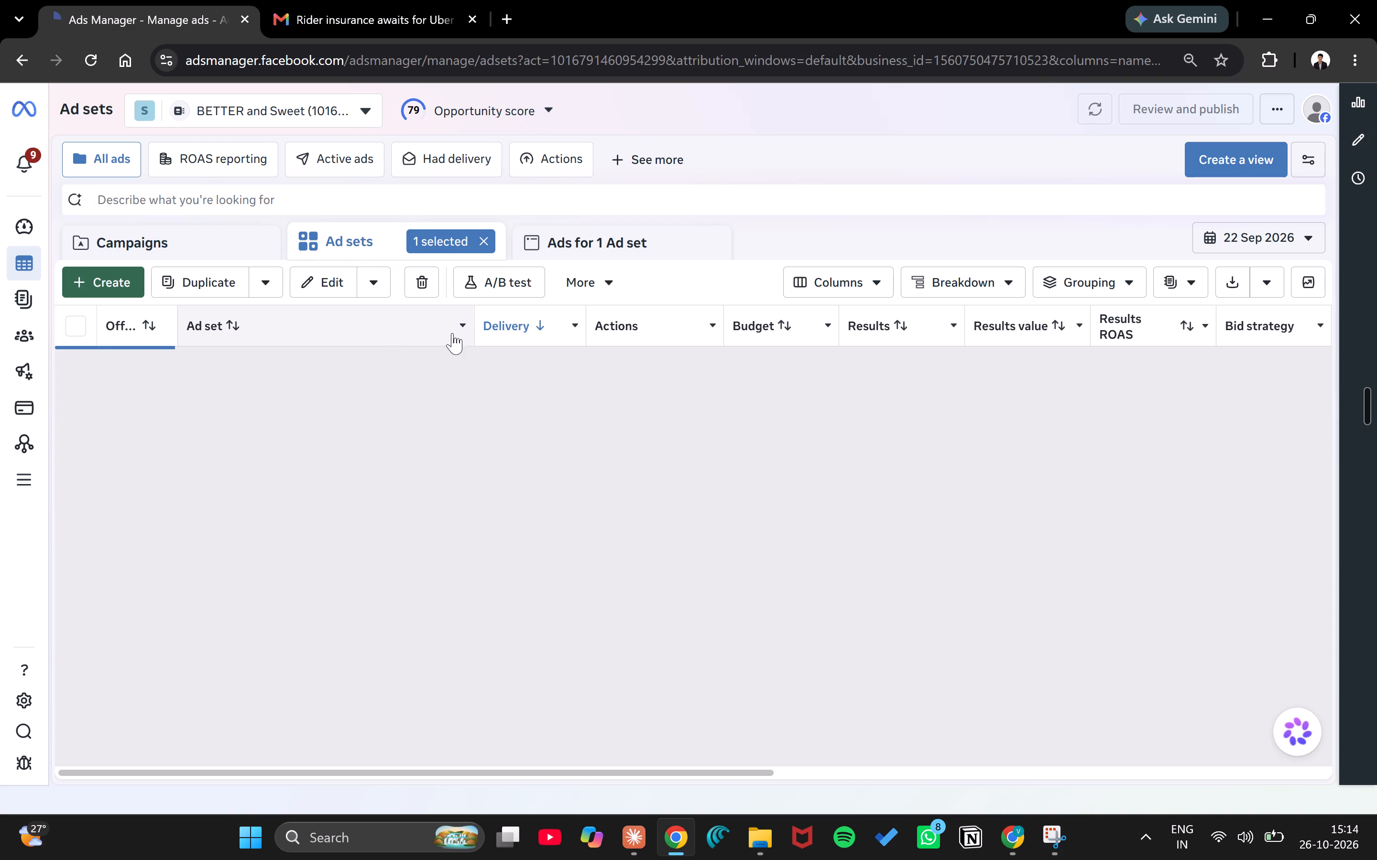
{"action": "left_click", "coordinate": [489, 235]}
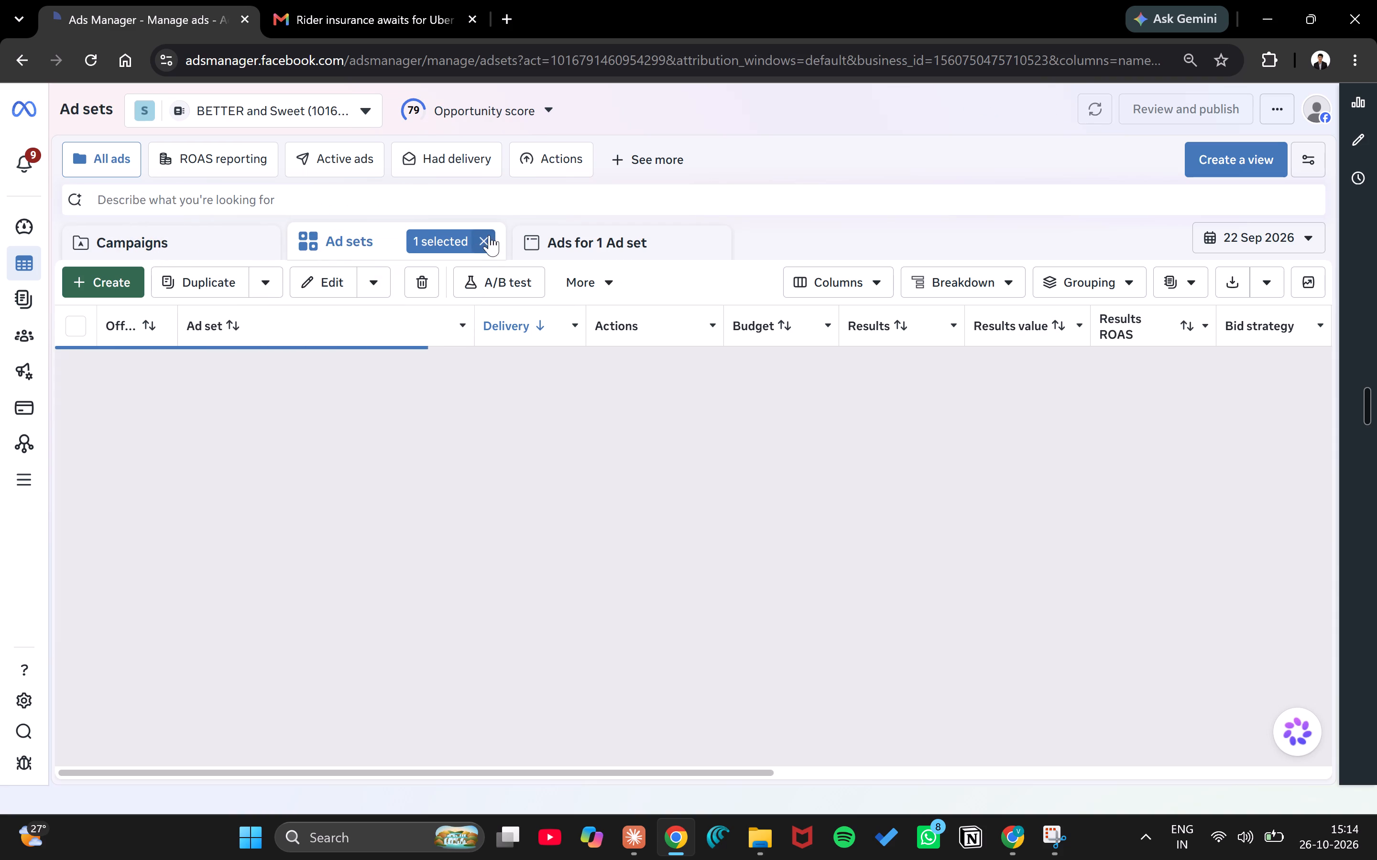
{"action": "left_click", "coordinate": [218, 236]}
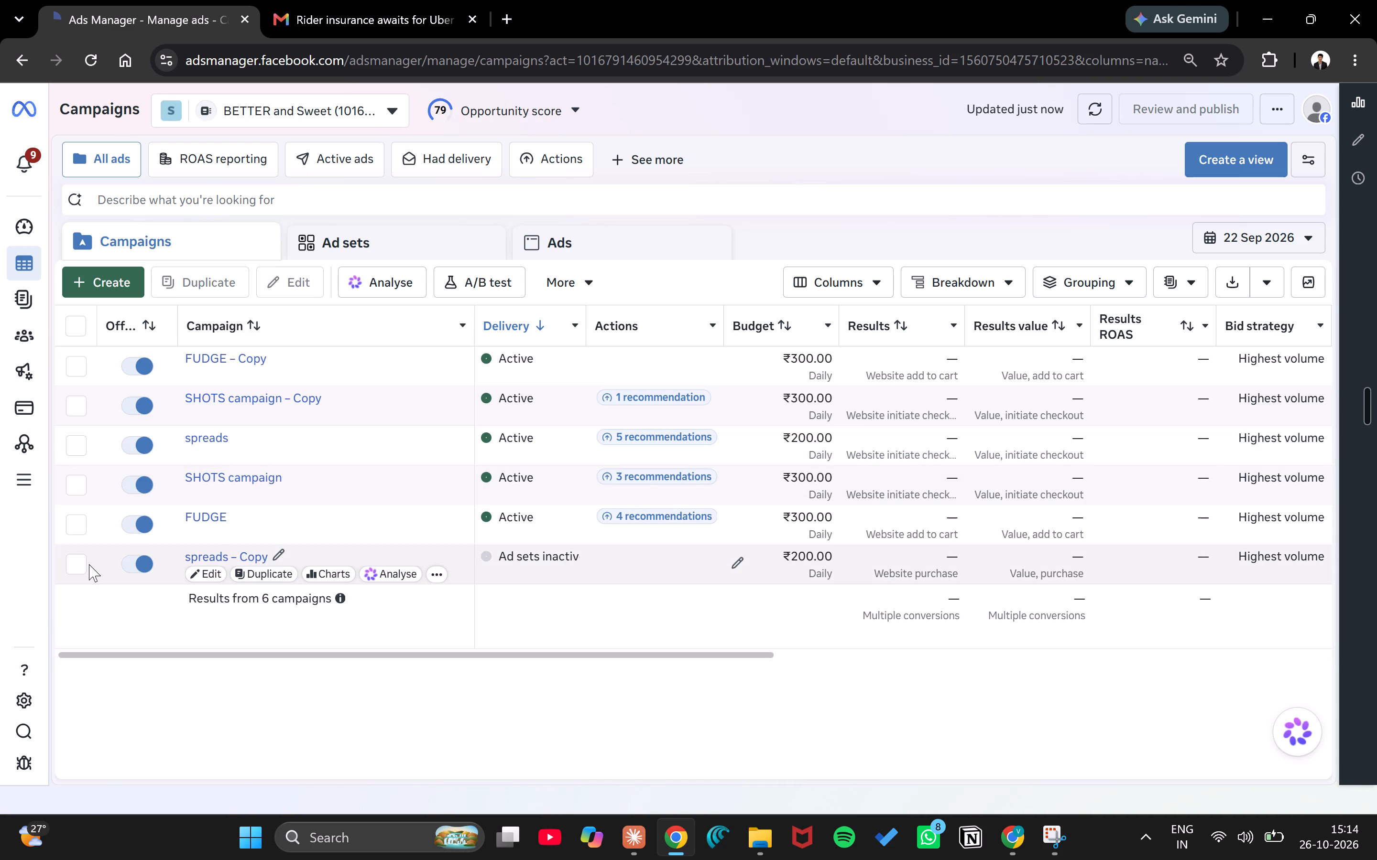
{"action": "left_click", "coordinate": [66, 564]}
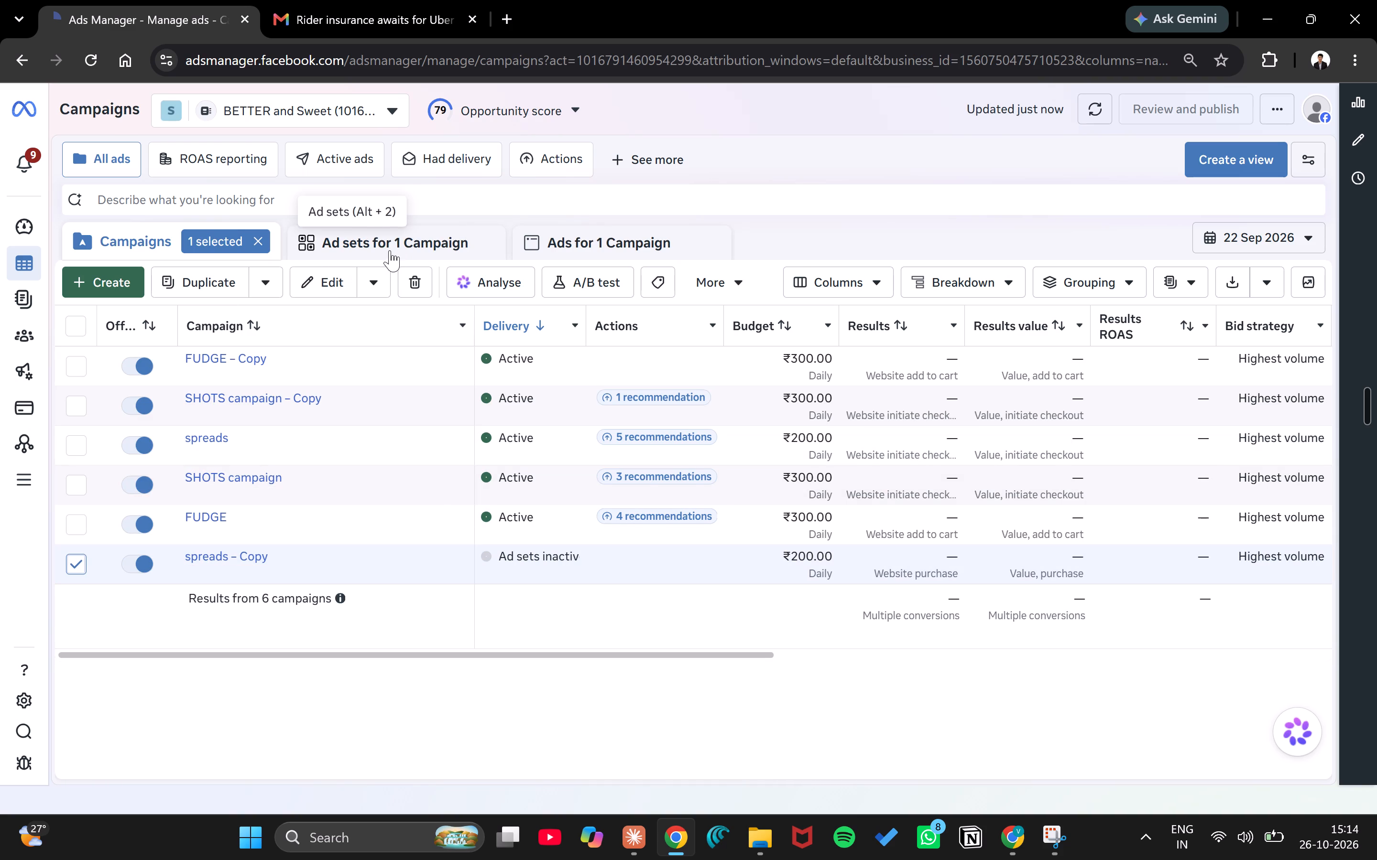
{"action": "left_click", "coordinate": [390, 250]}
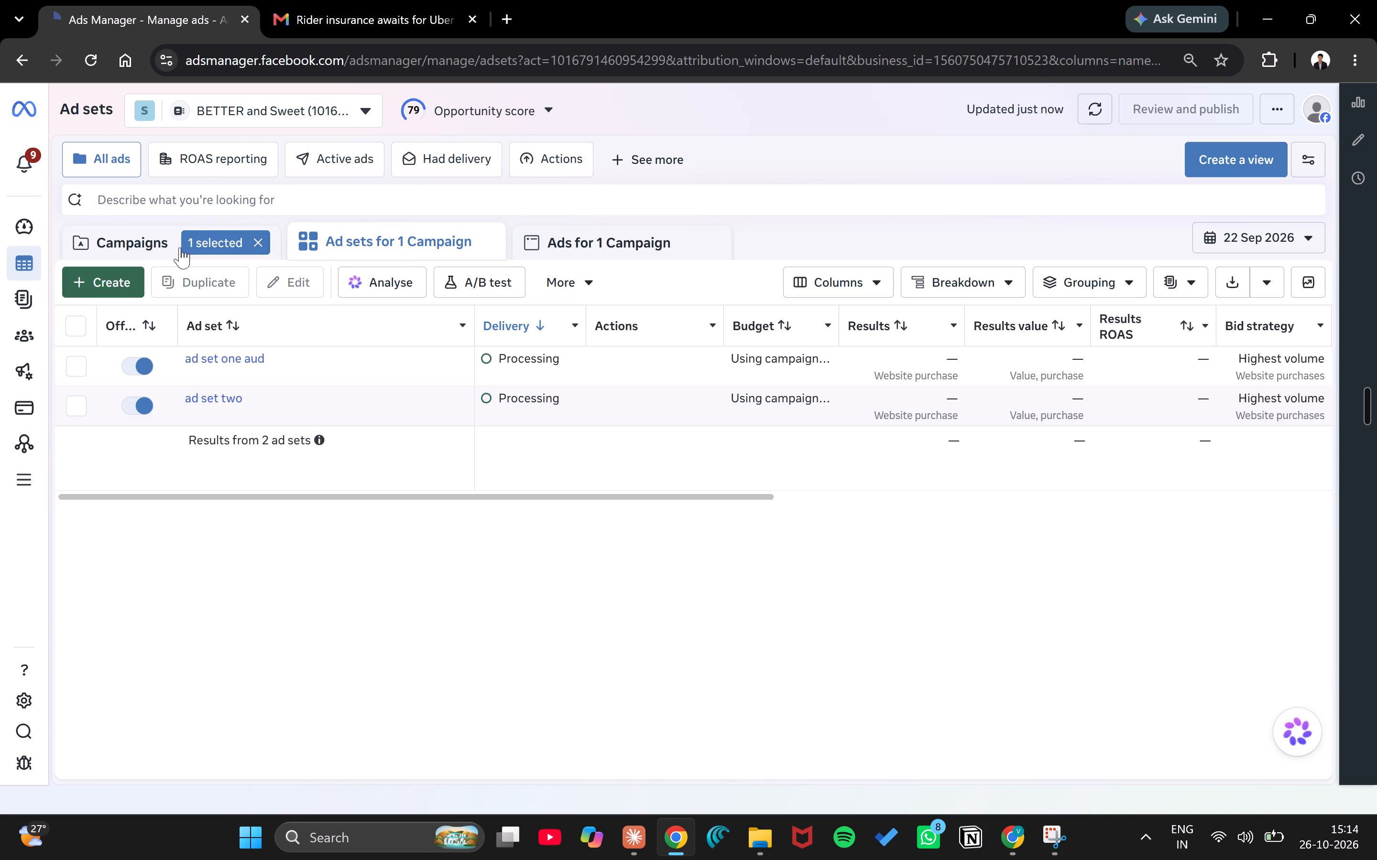